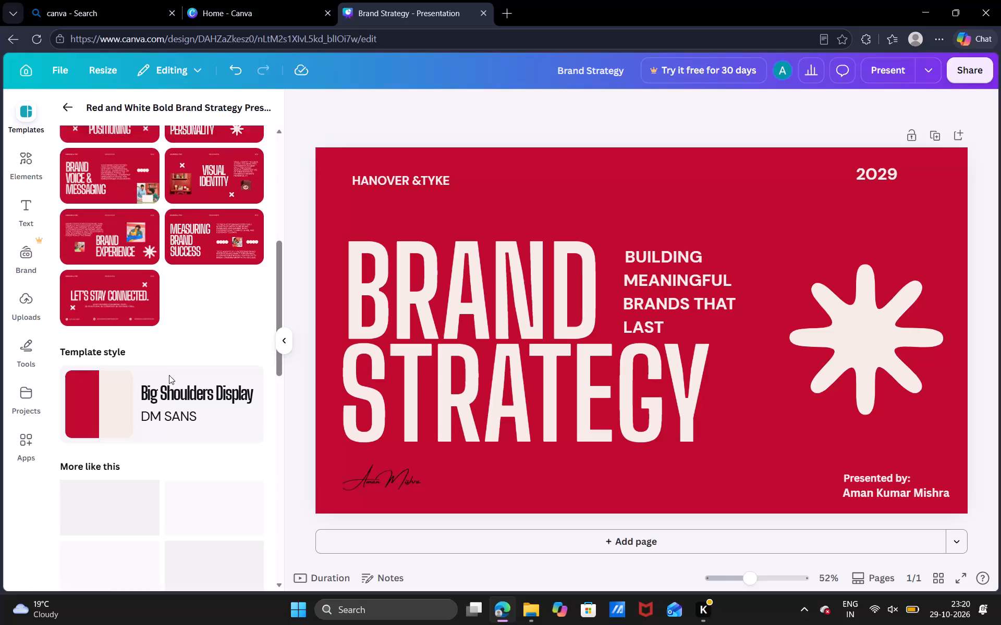
Browse the Brand Strategy template's pages and the general presentation templates for another cover design.
{"action": "scroll", "coordinate": [169, 375], "scroll_direction": "down", "scroll_amount": 3}
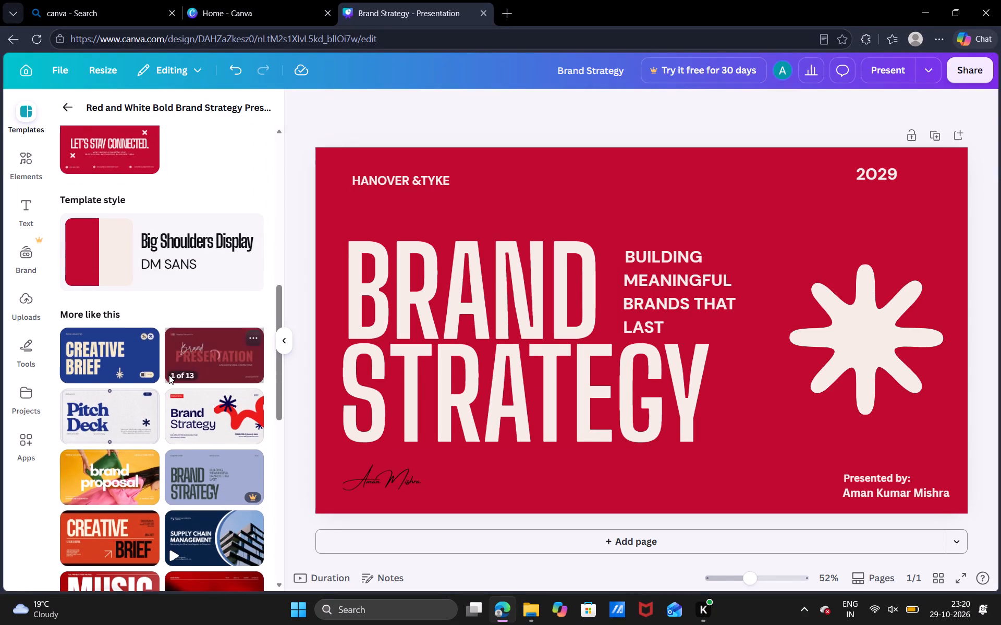
{"action": "scroll", "coordinate": [169, 375], "scroll_direction": "up", "scroll_amount": 3}
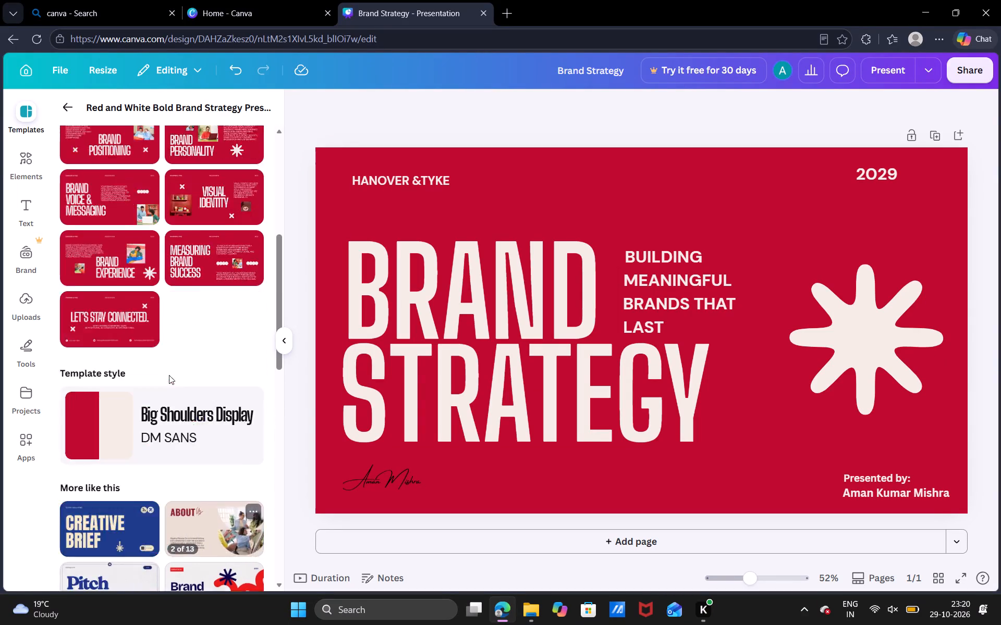
{"action": "scroll", "coordinate": [169, 375], "scroll_direction": "up", "scroll_amount": 2}
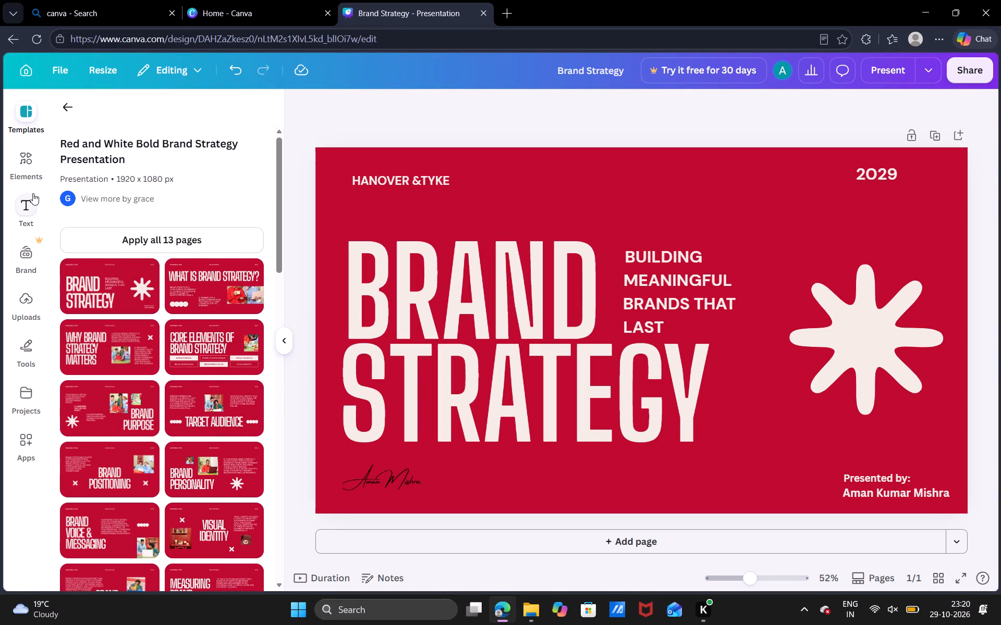
{"action": "left_click", "coordinate": [59, 106]}
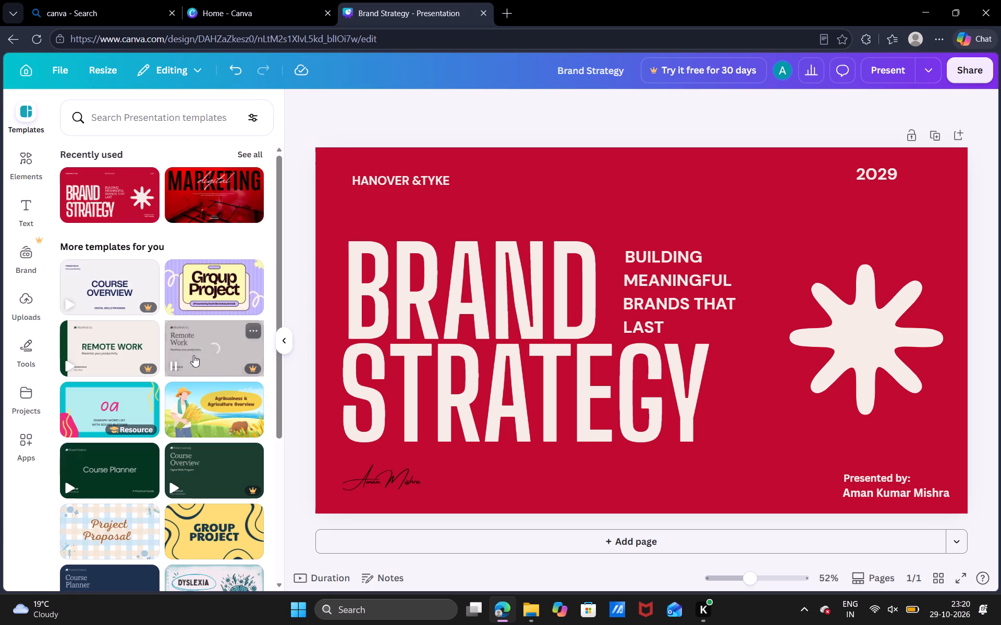
{"action": "scroll", "coordinate": [148, 387], "scroll_direction": "down", "scroll_amount": 4}
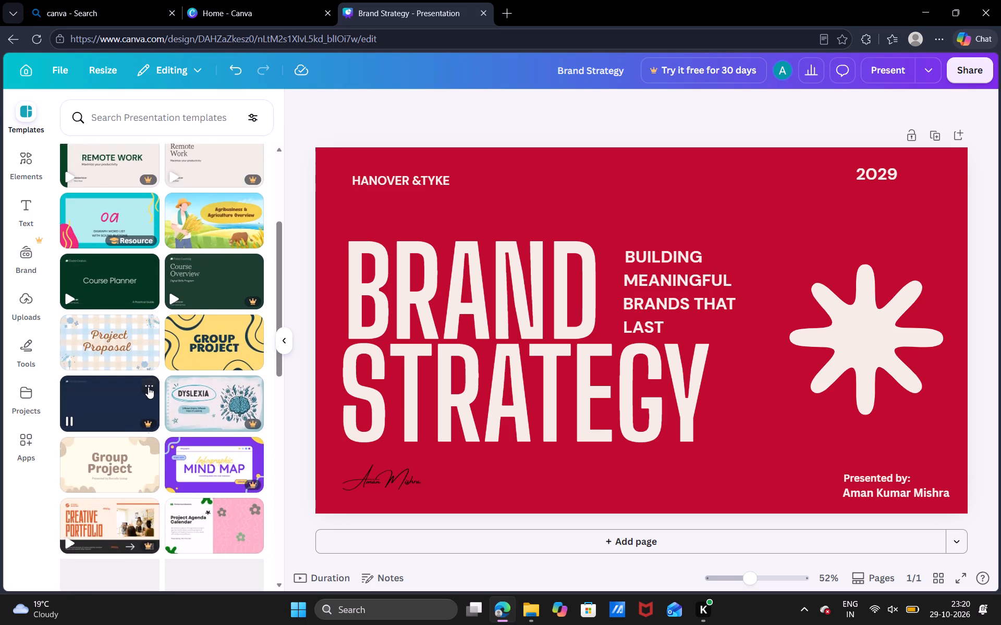
{"action": "scroll", "coordinate": [148, 387], "scroll_direction": "down", "scroll_amount": 2}
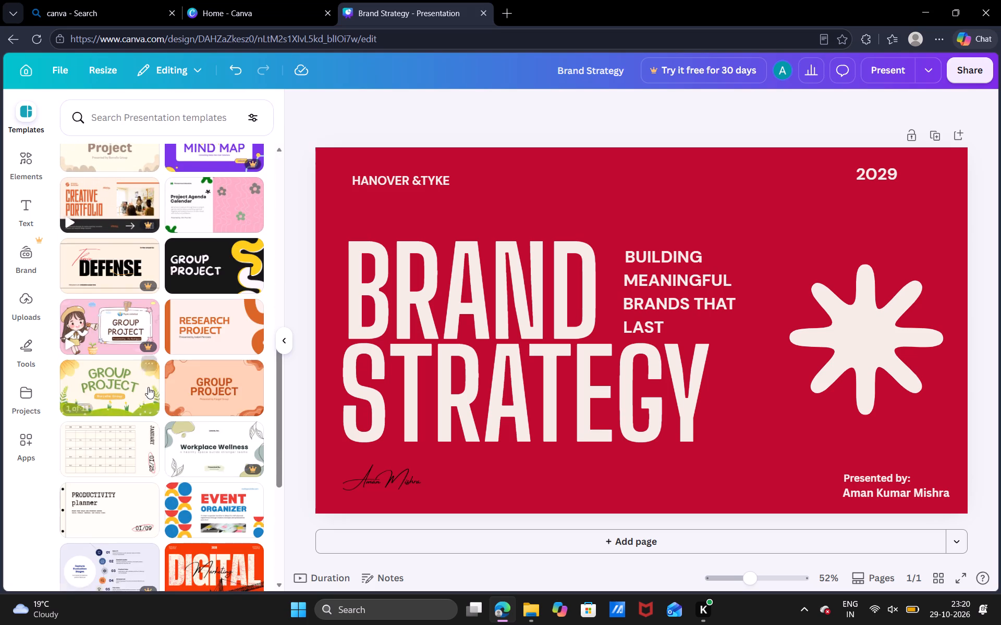
{"action": "scroll", "coordinate": [148, 387], "scroll_direction": "down", "scroll_amount": 8}
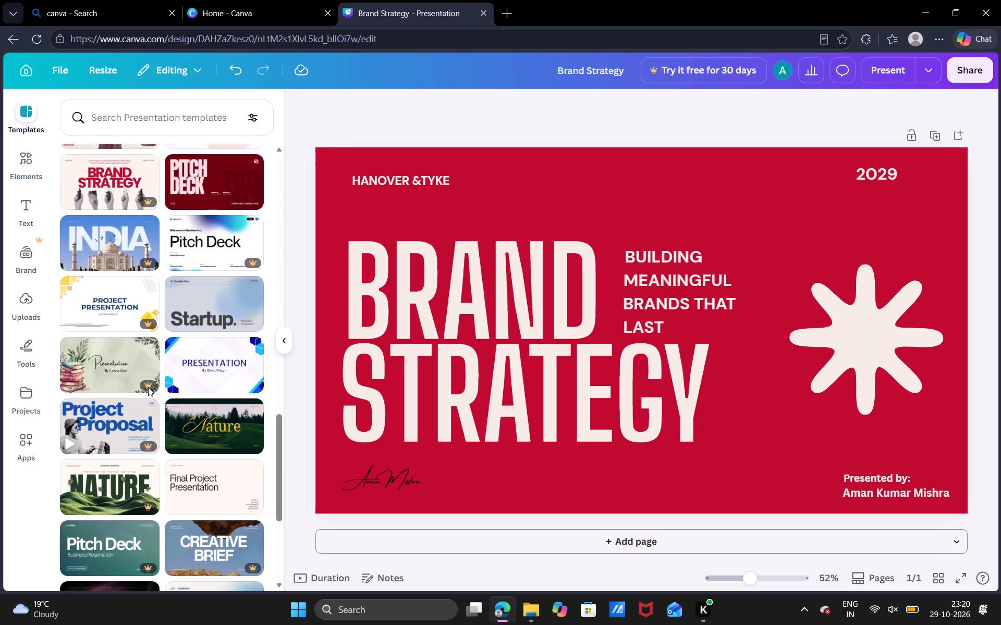
{"action": "scroll", "coordinate": [148, 387], "scroll_direction": "down", "scroll_amount": 2}
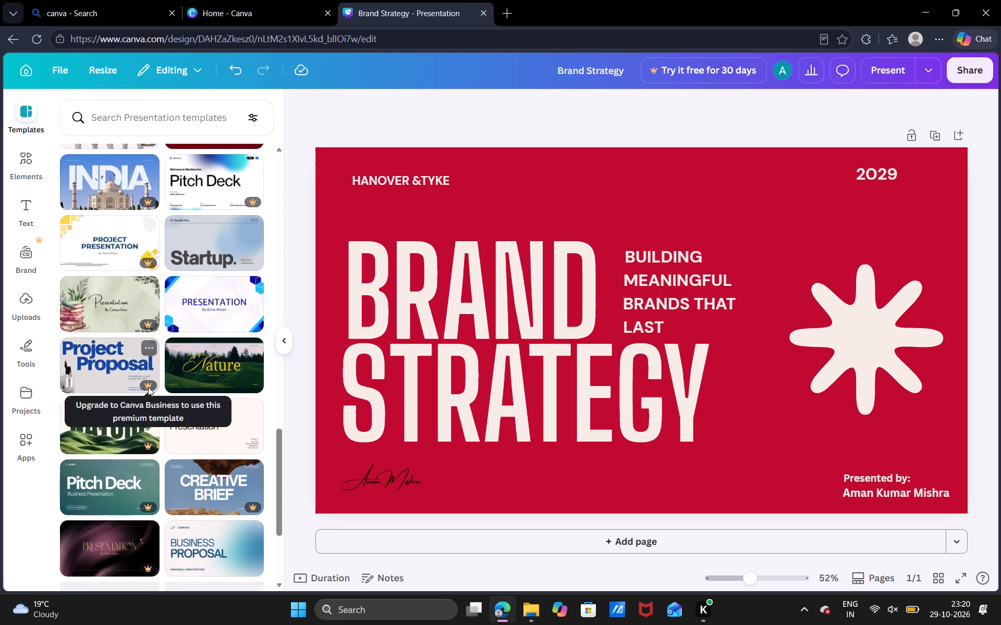
{"action": "scroll", "coordinate": [148, 387], "scroll_direction": "down", "scroll_amount": 4}
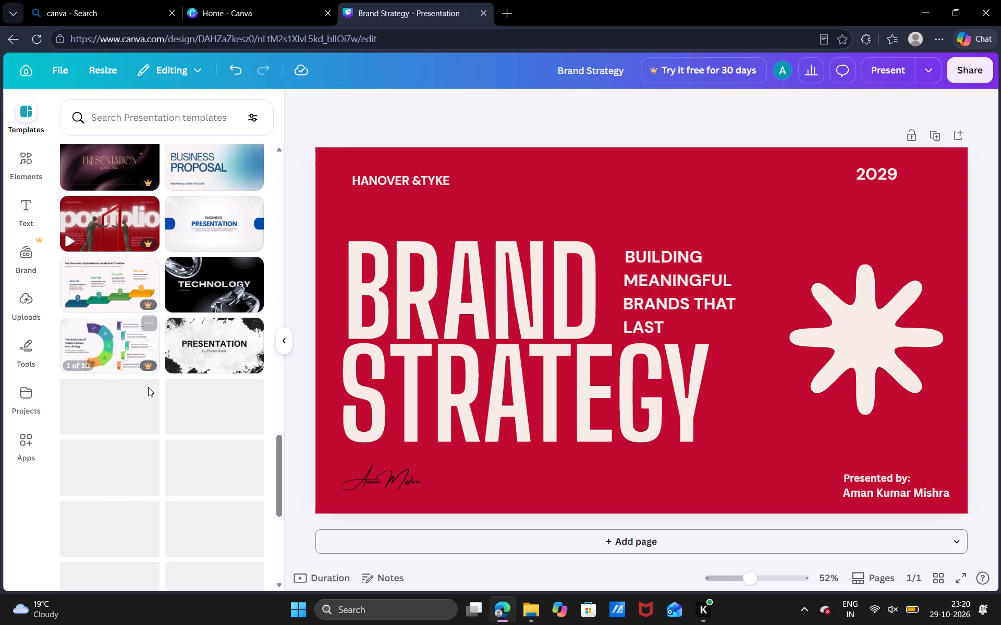
{"action": "scroll", "coordinate": [148, 387], "scroll_direction": "down", "scroll_amount": 2}
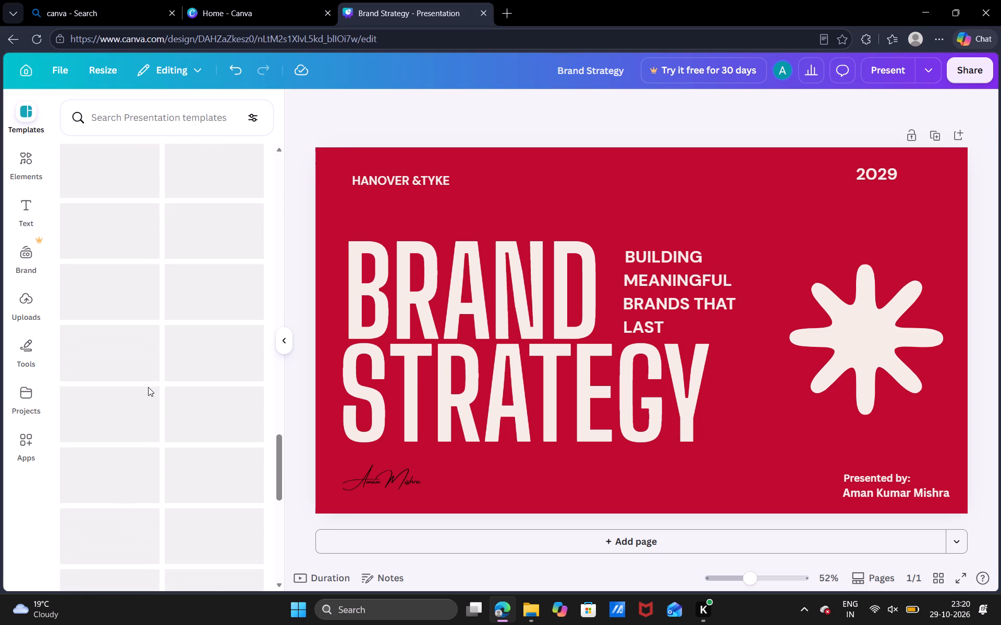
{"action": "scroll", "coordinate": [148, 387], "scroll_direction": "down", "scroll_amount": 2}
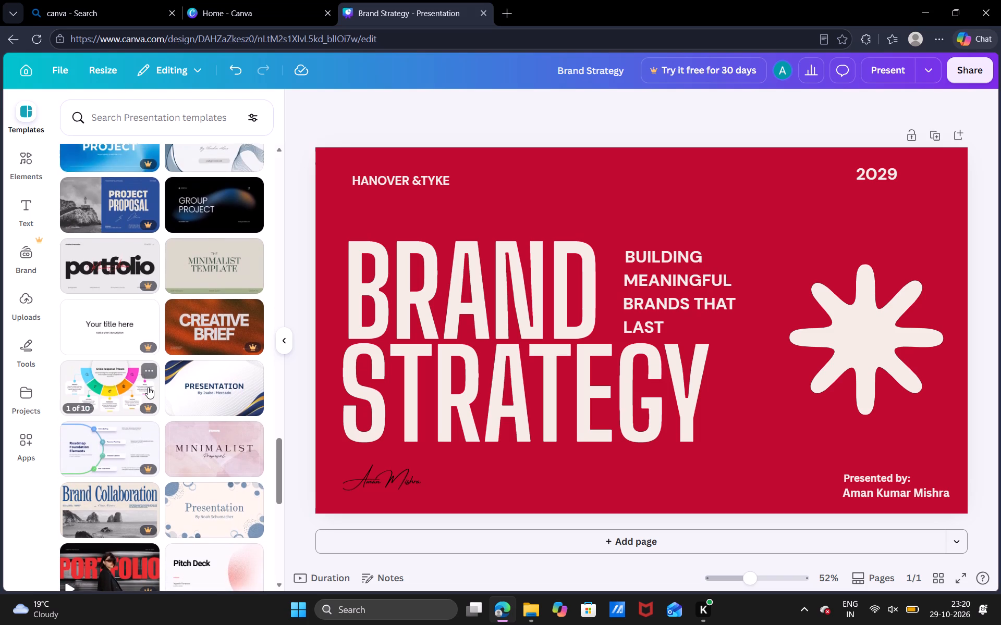
{"action": "scroll", "coordinate": [148, 387], "scroll_direction": "down", "scroll_amount": 3}
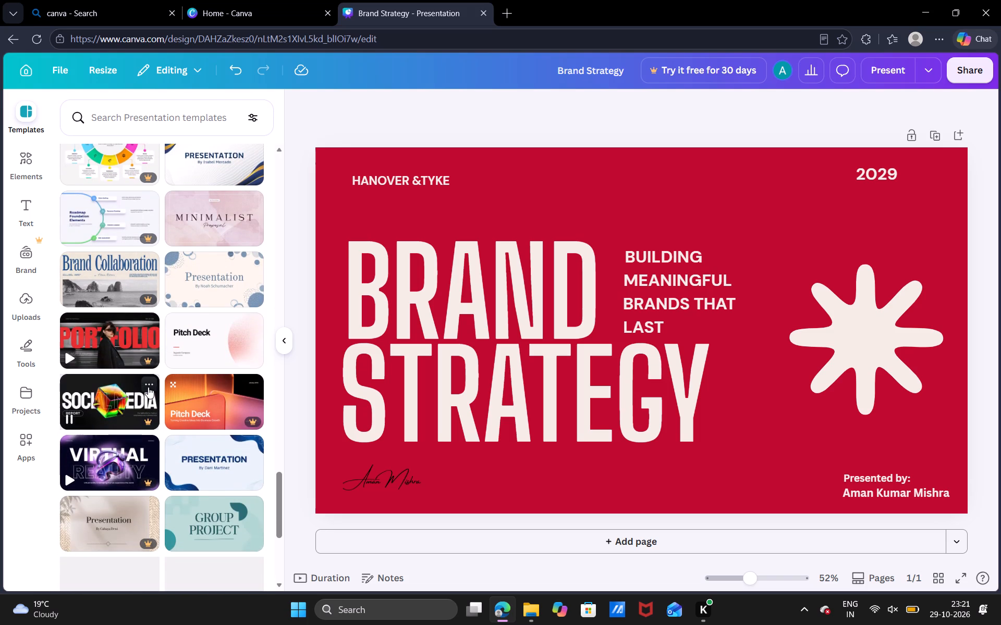
{"action": "scroll", "coordinate": [148, 387], "scroll_direction": "down", "scroll_amount": 7}
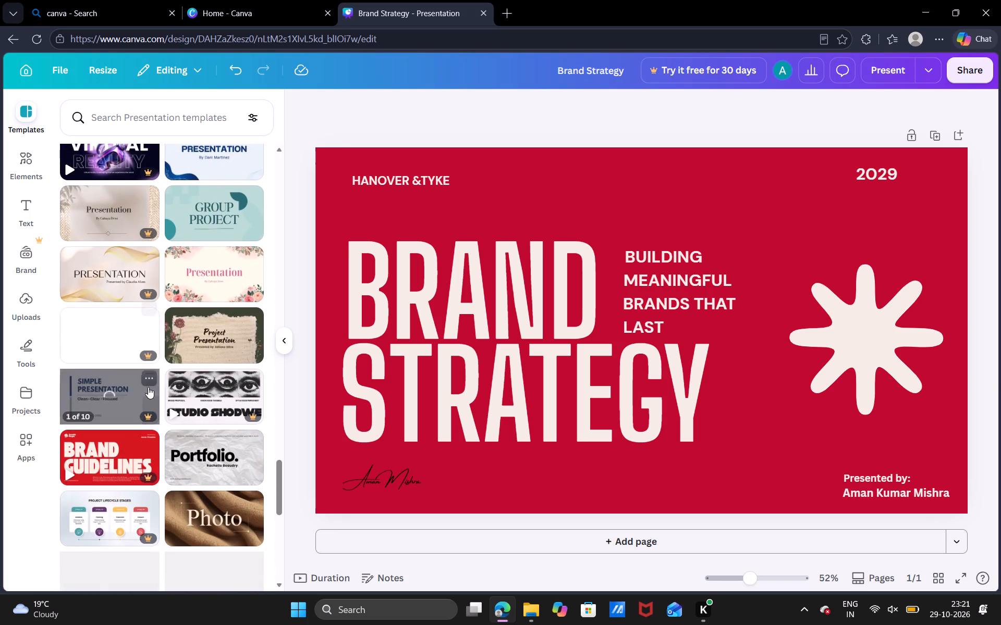
{"action": "scroll", "coordinate": [148, 387], "scroll_direction": "down", "scroll_amount": 3}
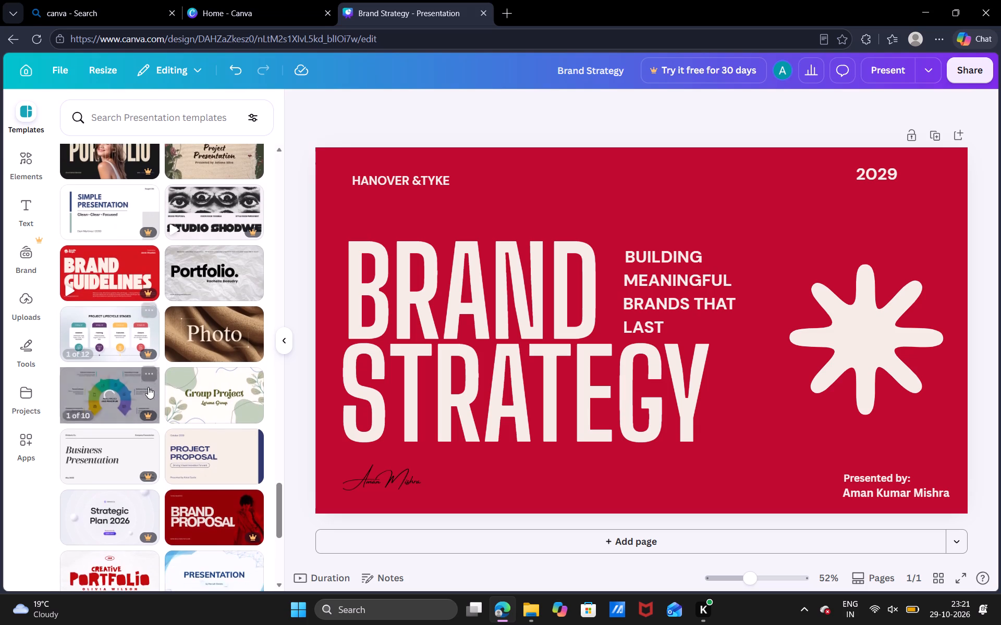
{"action": "scroll", "coordinate": [148, 387], "scroll_direction": "down", "scroll_amount": 3}
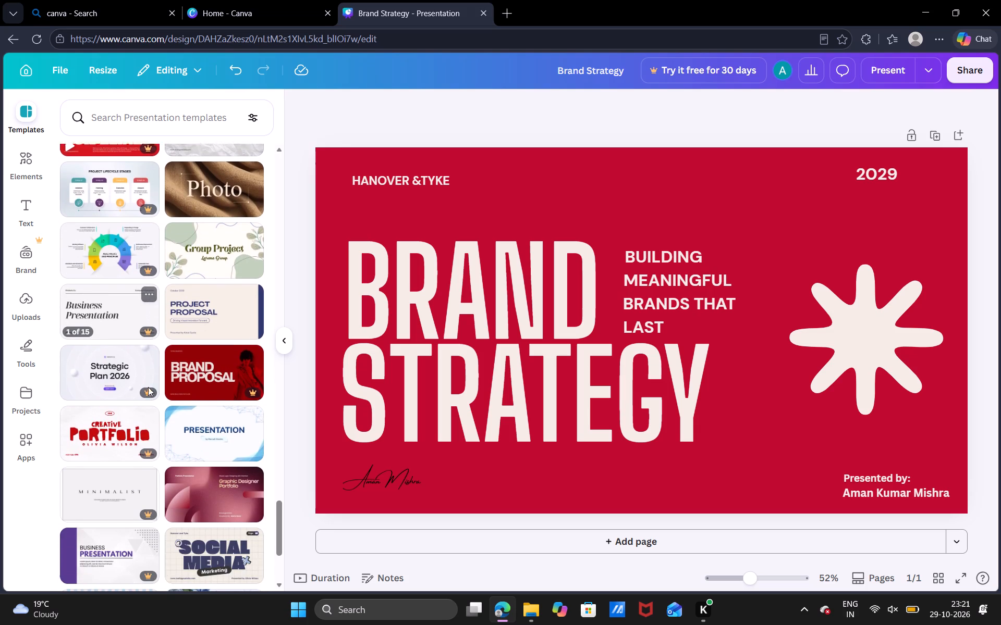
{"action": "scroll", "coordinate": [148, 387], "scroll_direction": "down", "scroll_amount": 3}
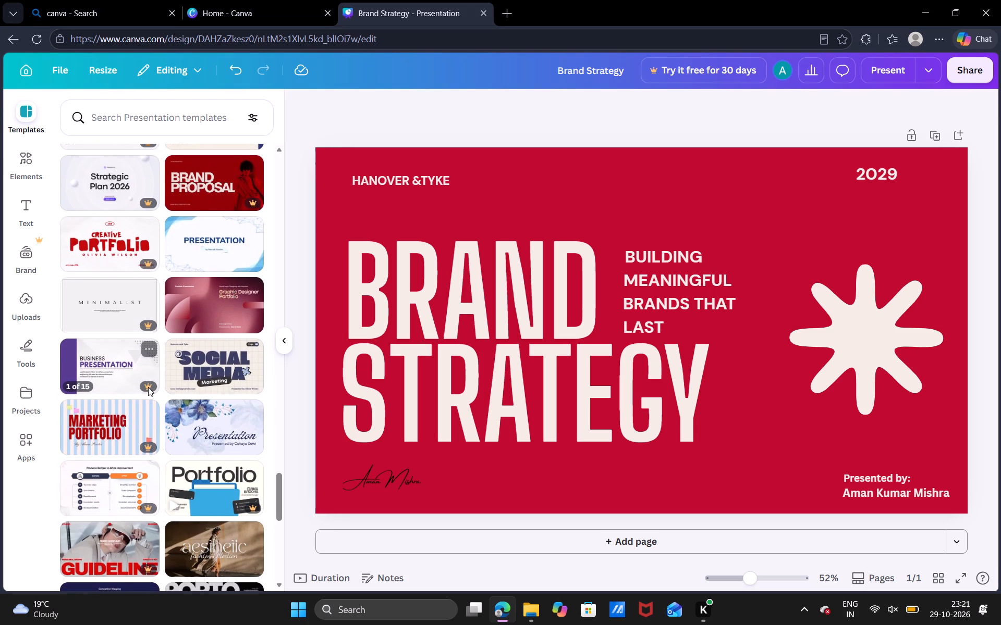
Add the cover of the Blue and Beige Modern Social Media Marketing Presentation template as a new page.
{"action": "left_click", "coordinate": [188, 379]}
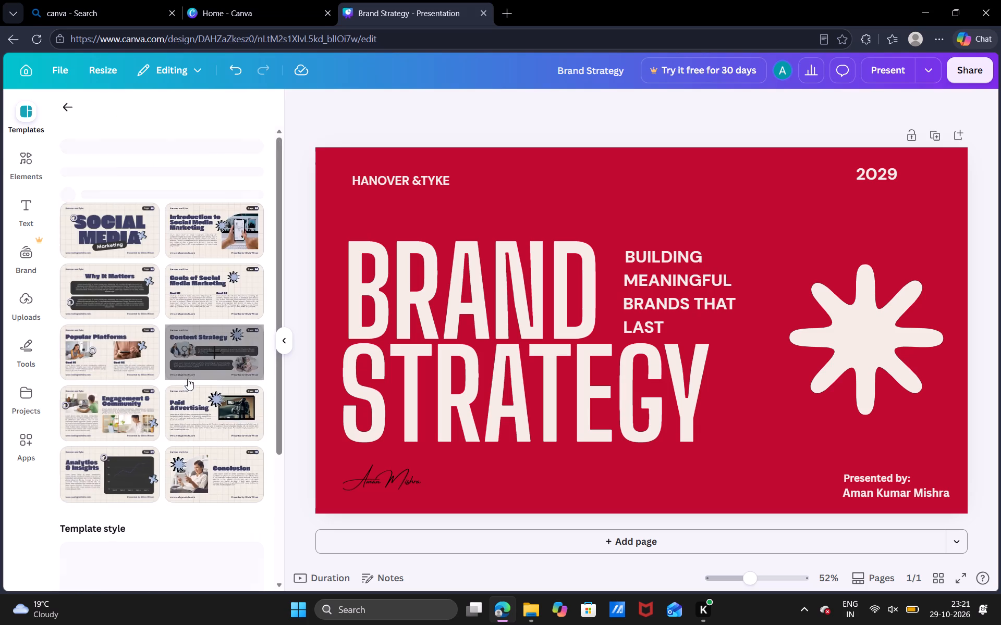
{"action": "left_click", "coordinate": [114, 283]}
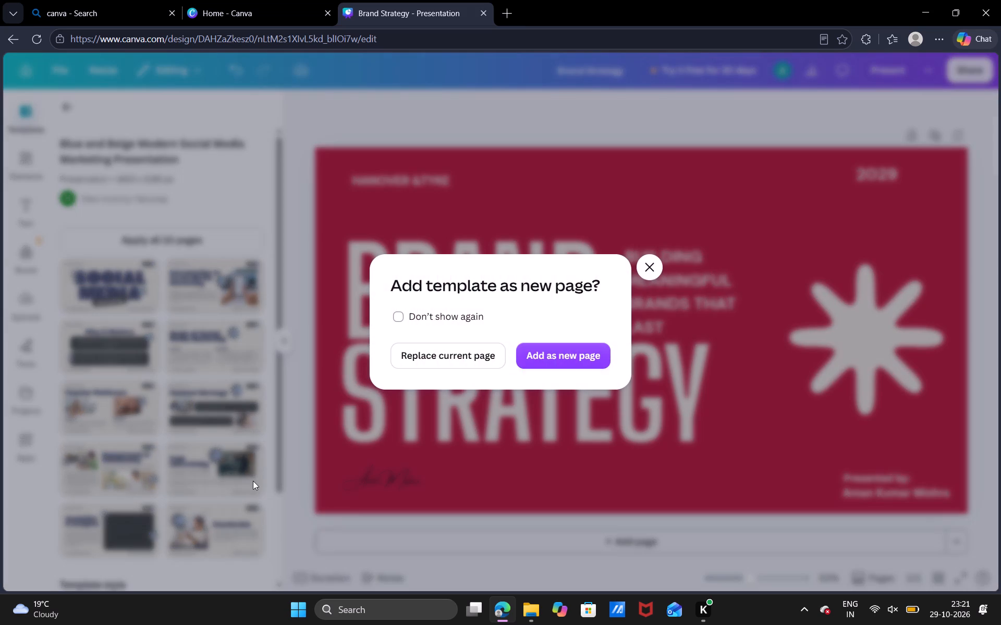
{"action": "left_click", "coordinate": [536, 354]}
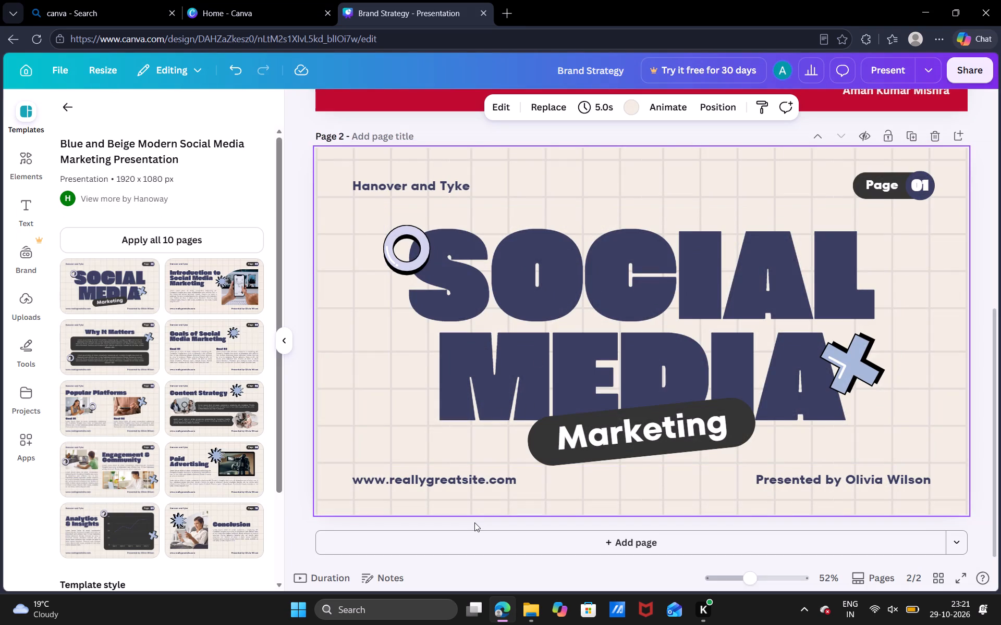
Add a blank page after the Social Media Marketing cover.
{"action": "scroll", "coordinate": [474, 522], "scroll_direction": "down", "scroll_amount": 1}
{"action": "left_click", "coordinate": [617, 548]}
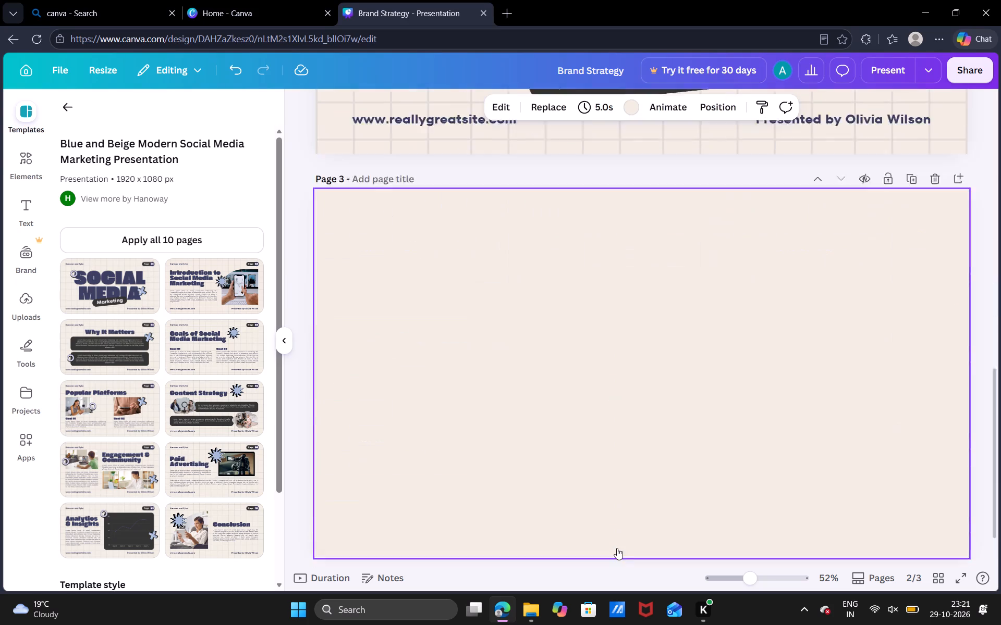
Review the existing pages and examine the text formatting of the SOCIAL MEDIA heading on page 2.
{"action": "scroll", "coordinate": [617, 548], "scroll_direction": "up", "scroll_amount": 5}
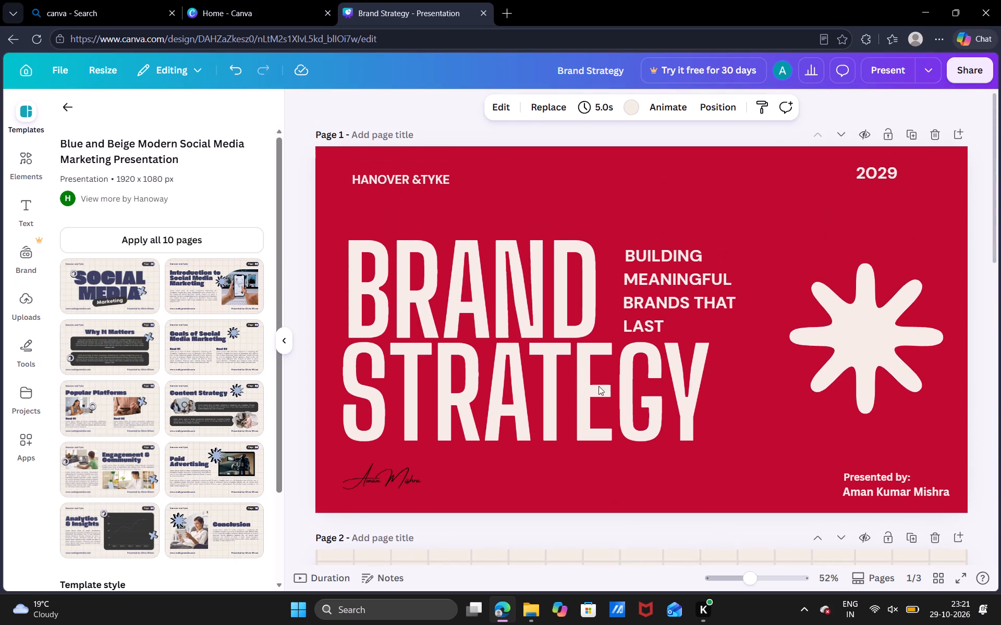
{"action": "scroll", "coordinate": [599, 381], "scroll_direction": "down", "scroll_amount": 4}
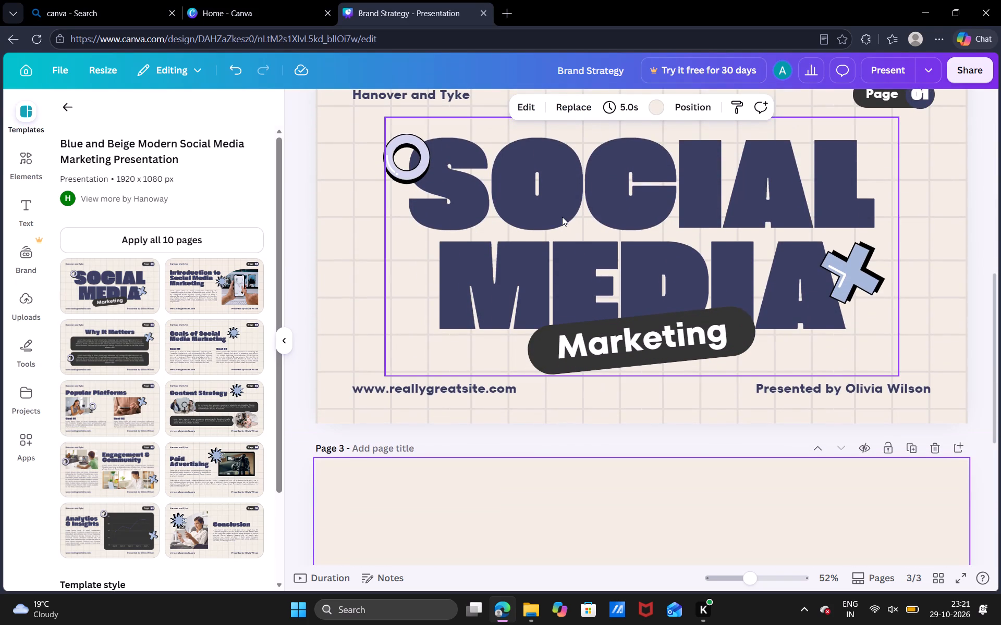
{"action": "left_click", "coordinate": [562, 211]}
{"action": "scroll", "coordinate": [562, 211], "scroll_direction": "down", "scroll_amount": 1}
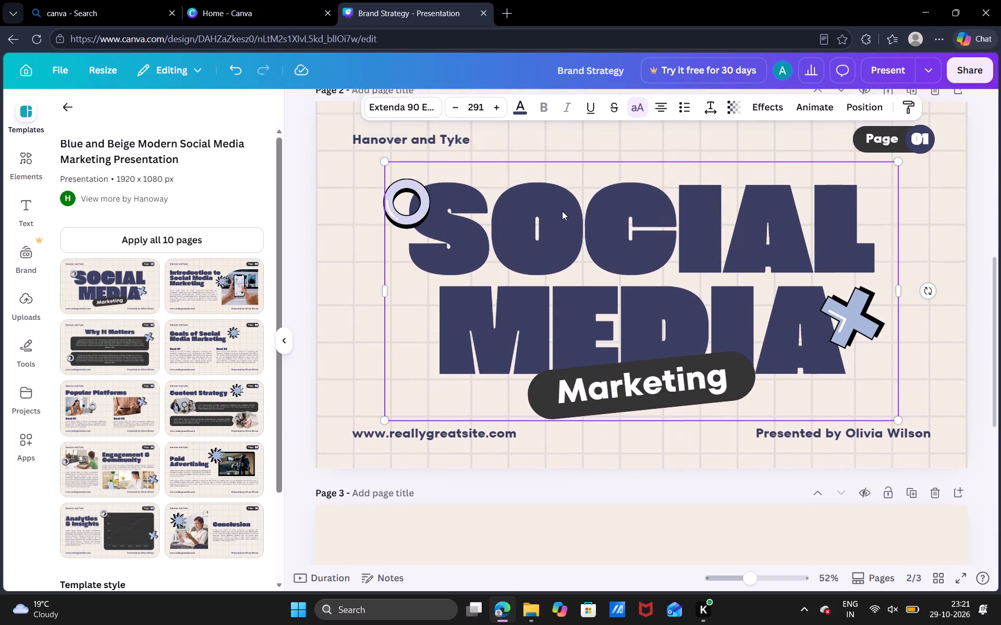
{"action": "scroll", "coordinate": [562, 211], "scroll_direction": "down", "scroll_amount": 1}
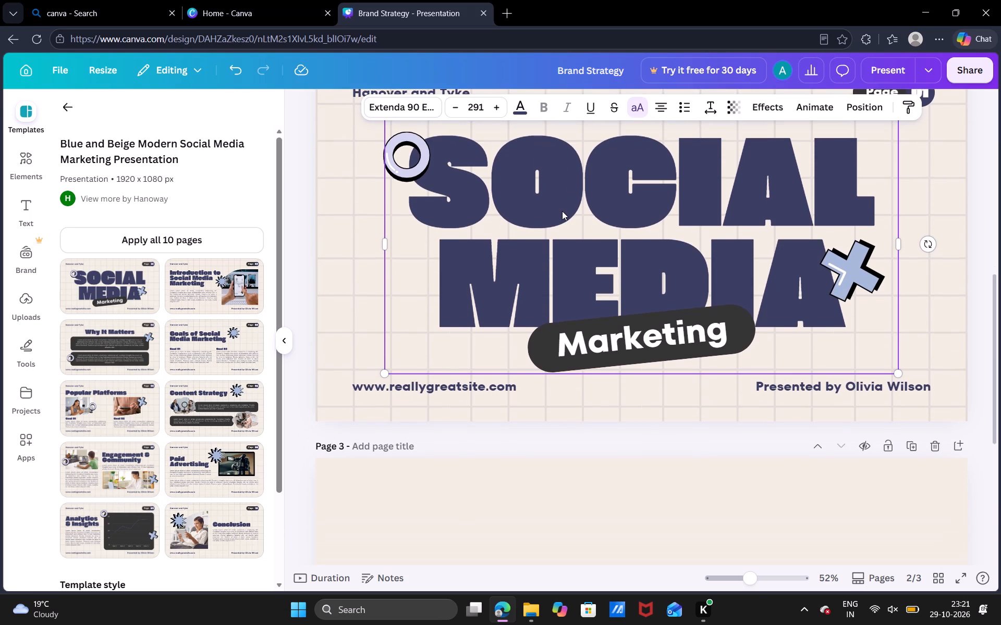
{"action": "scroll", "coordinate": [562, 211], "scroll_direction": "down", "scroll_amount": 2}
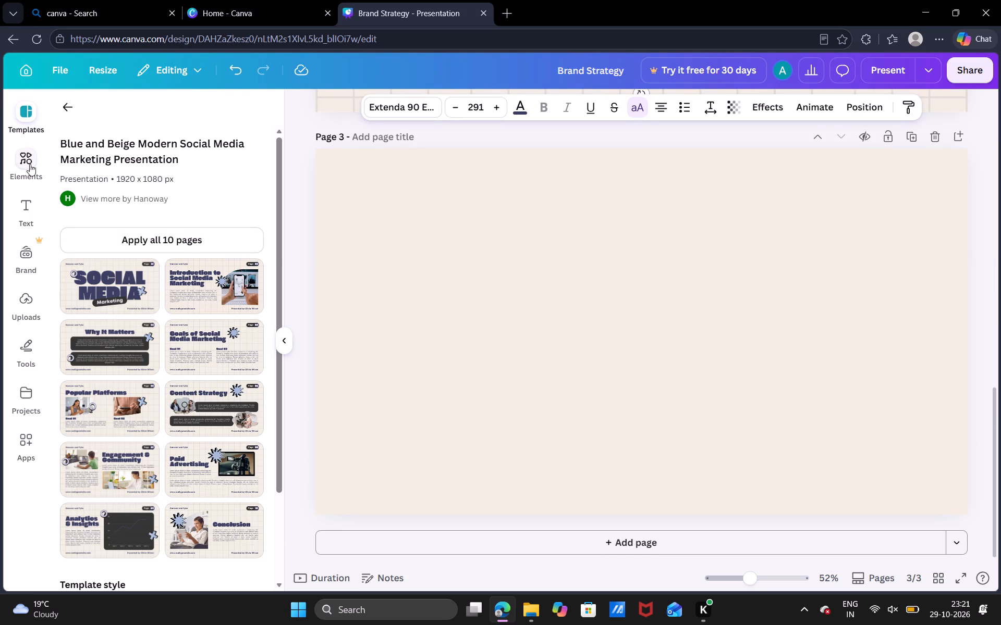
Add a heading to blank page 3 reading "SOCIAL MEDIA", with each word on its own line.
{"action": "left_click", "coordinate": [26, 208]}
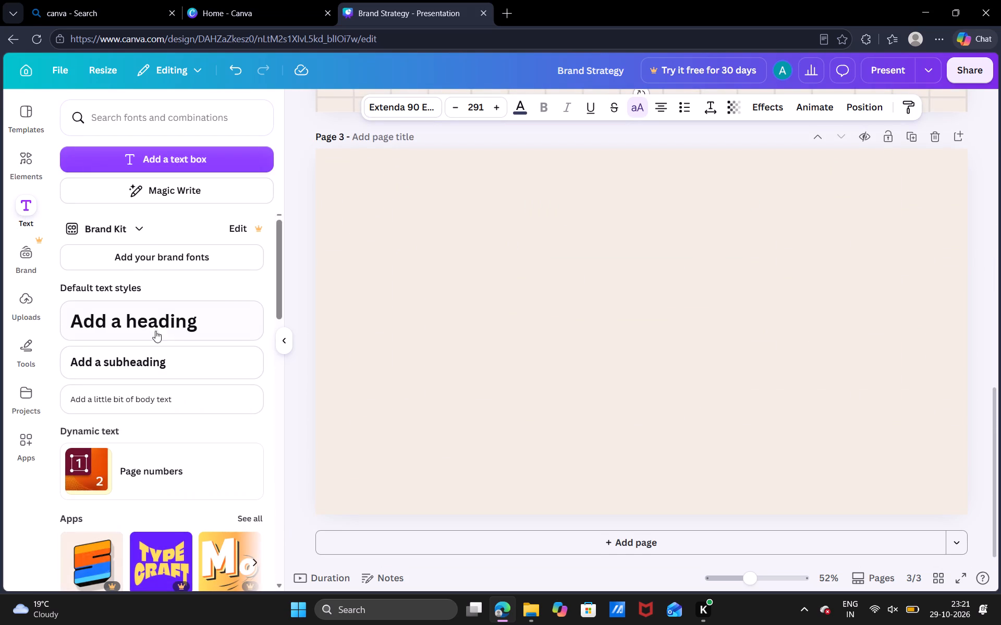
{"action": "left_click", "coordinate": [156, 318]}
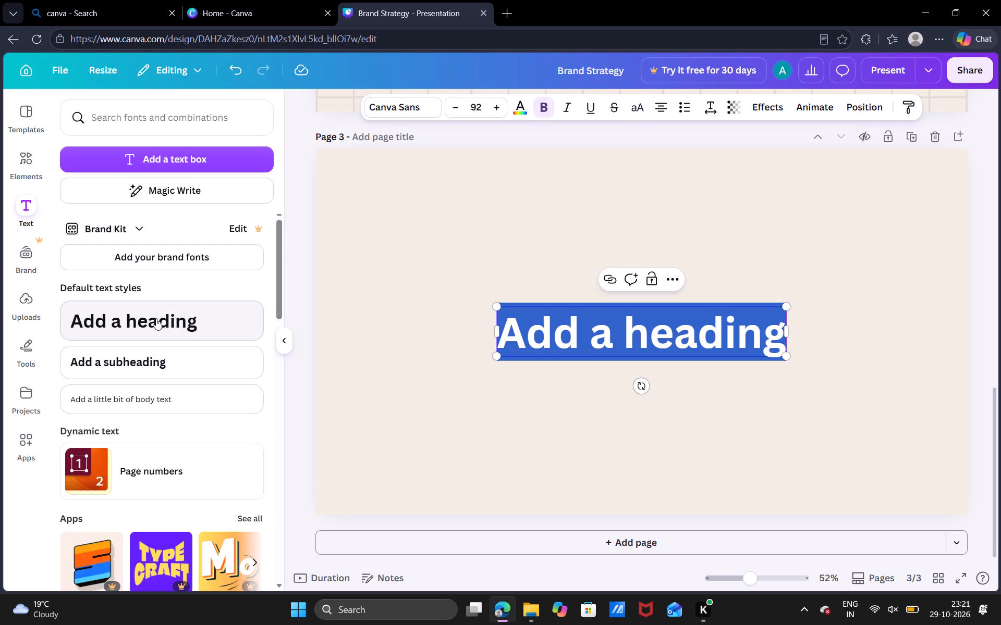
{"action": "key", "text": "BackSpace"}
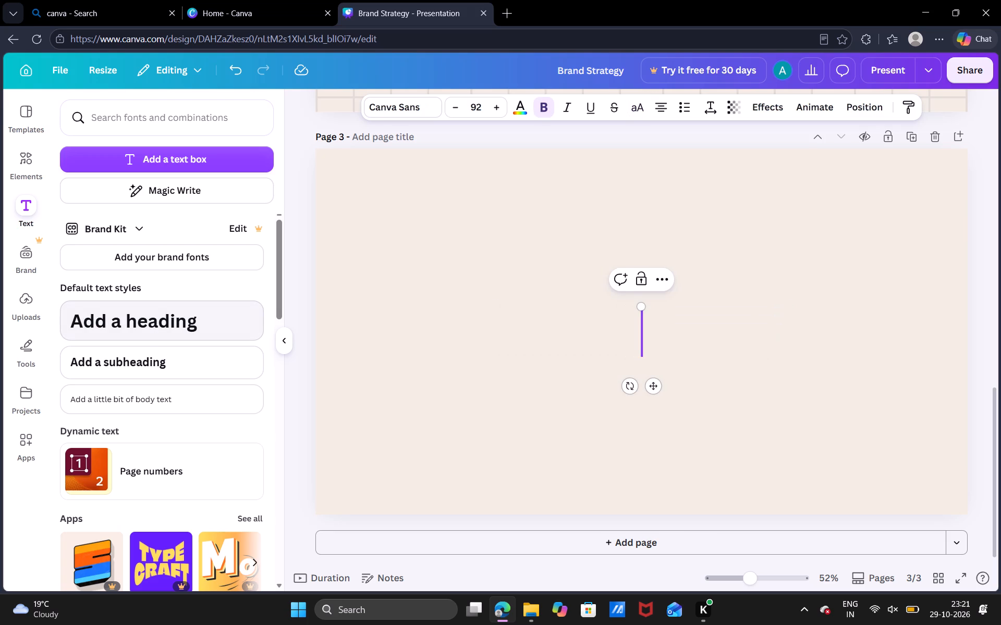
{"action": "type", "text": "SOCIAL"}
{"action": "key", "text": "Return"}
{"action": "type", "text": "MEDIA"}
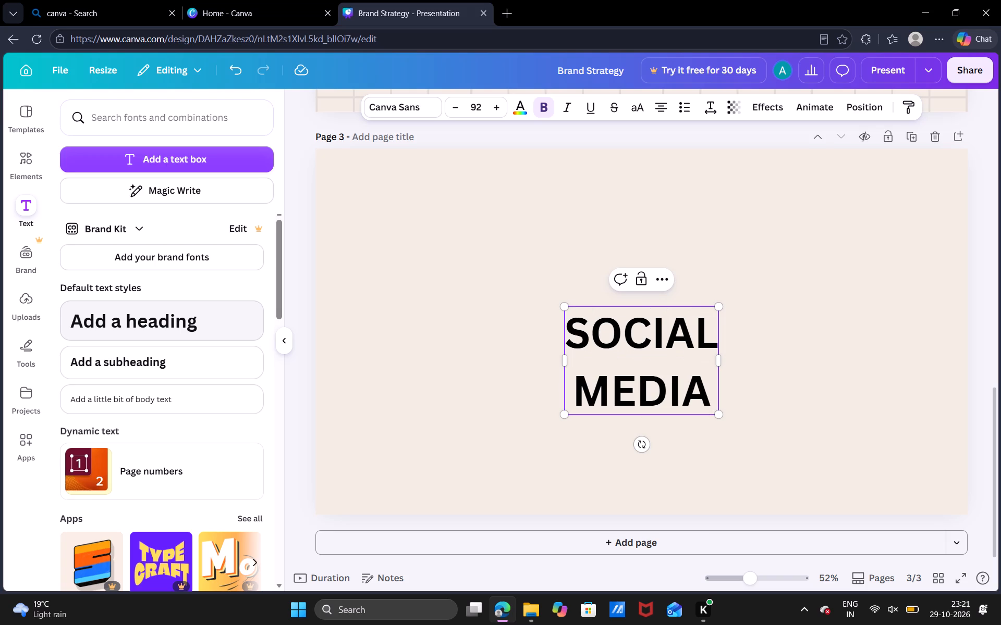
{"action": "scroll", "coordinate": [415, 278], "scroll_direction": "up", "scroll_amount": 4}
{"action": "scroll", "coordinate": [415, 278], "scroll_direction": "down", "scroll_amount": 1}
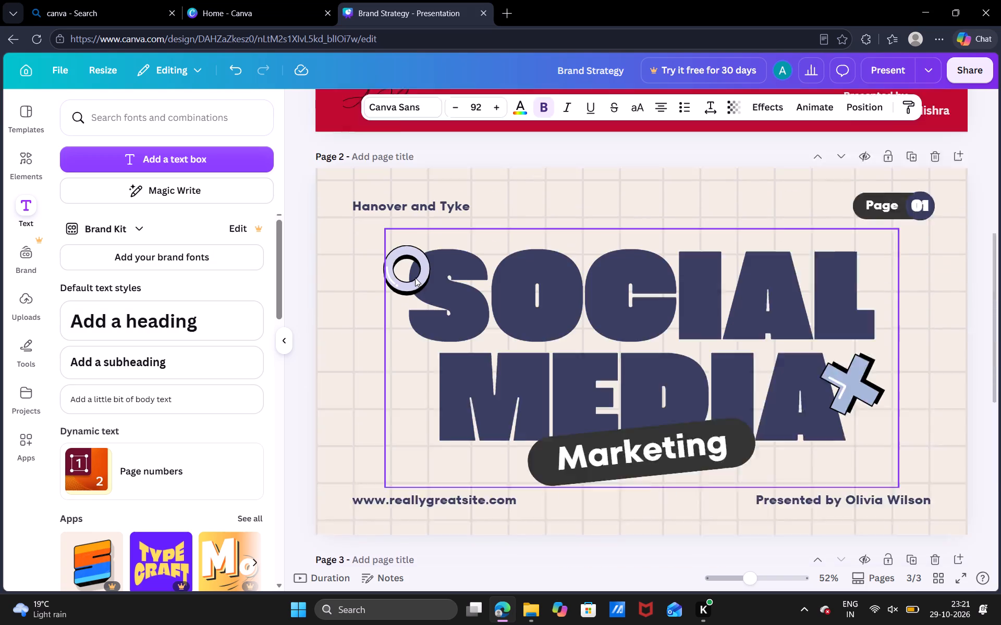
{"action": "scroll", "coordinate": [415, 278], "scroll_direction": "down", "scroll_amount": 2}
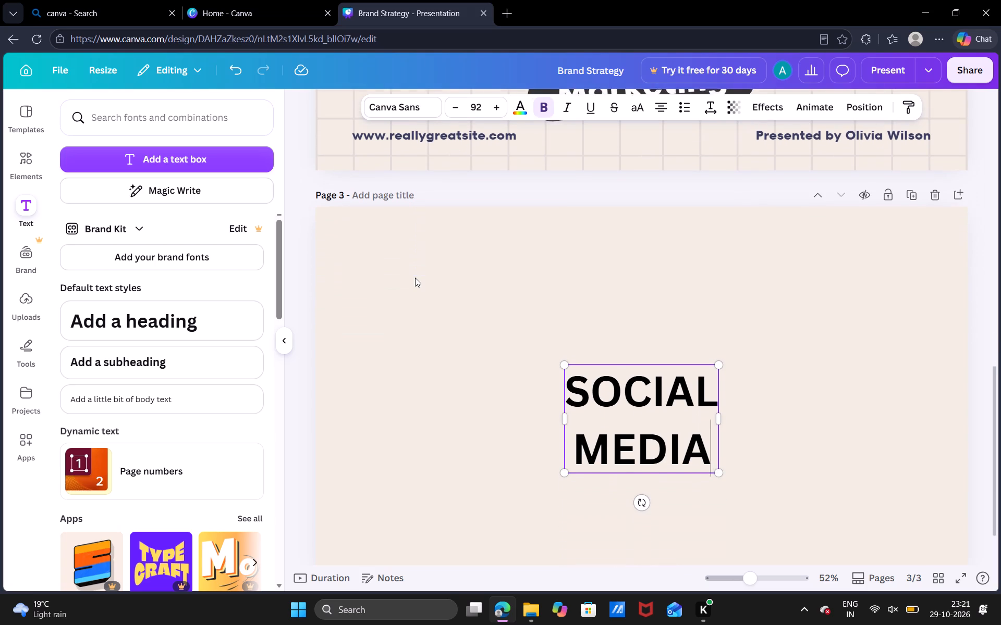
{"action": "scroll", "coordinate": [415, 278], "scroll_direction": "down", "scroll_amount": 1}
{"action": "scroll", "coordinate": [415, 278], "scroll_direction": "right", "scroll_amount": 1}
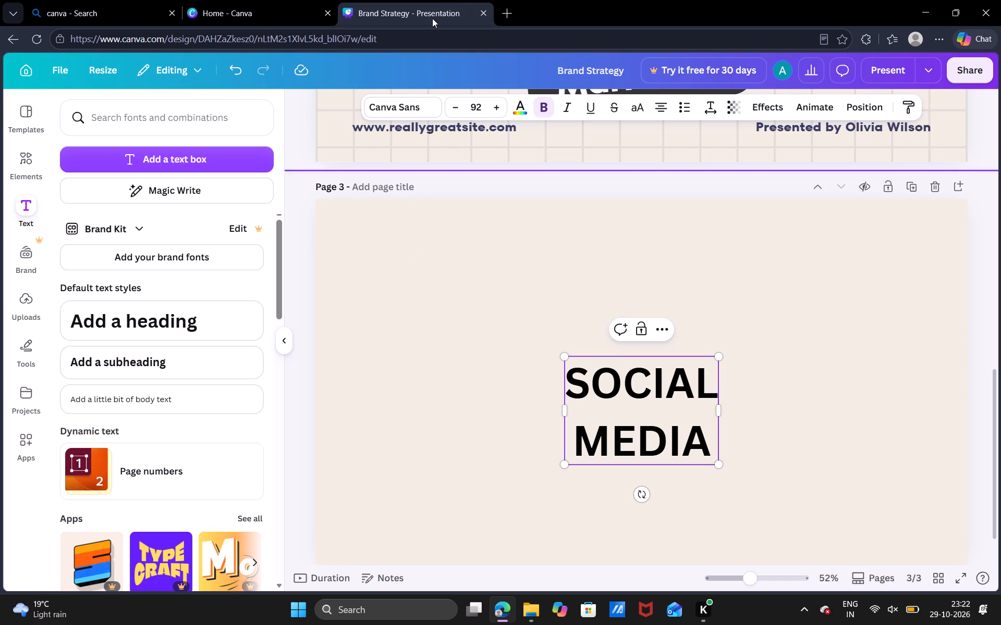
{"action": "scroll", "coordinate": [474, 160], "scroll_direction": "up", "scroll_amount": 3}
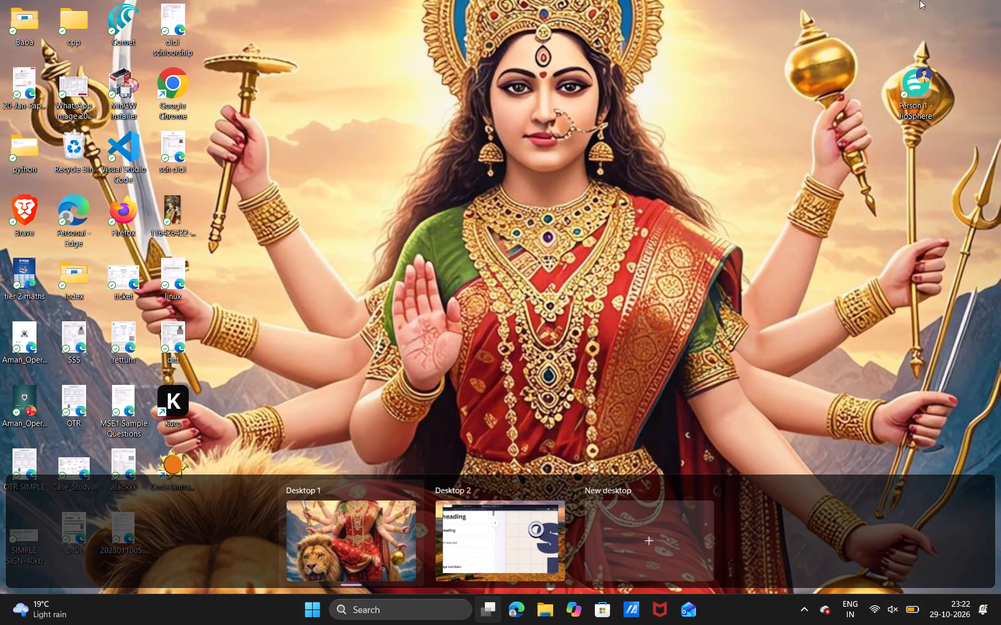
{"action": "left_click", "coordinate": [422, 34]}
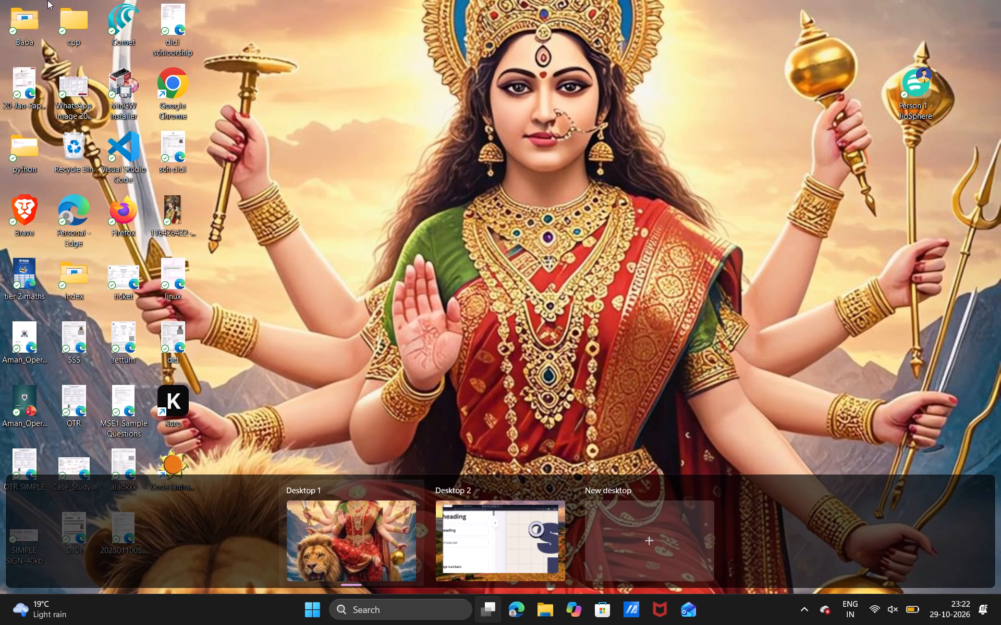
Switch back to the Brand Strategy presentation on Desktop 2 and check the font and size of page 2's SOCIAL MEDIA heading.
{"action": "left_click", "coordinate": [457, 539]}
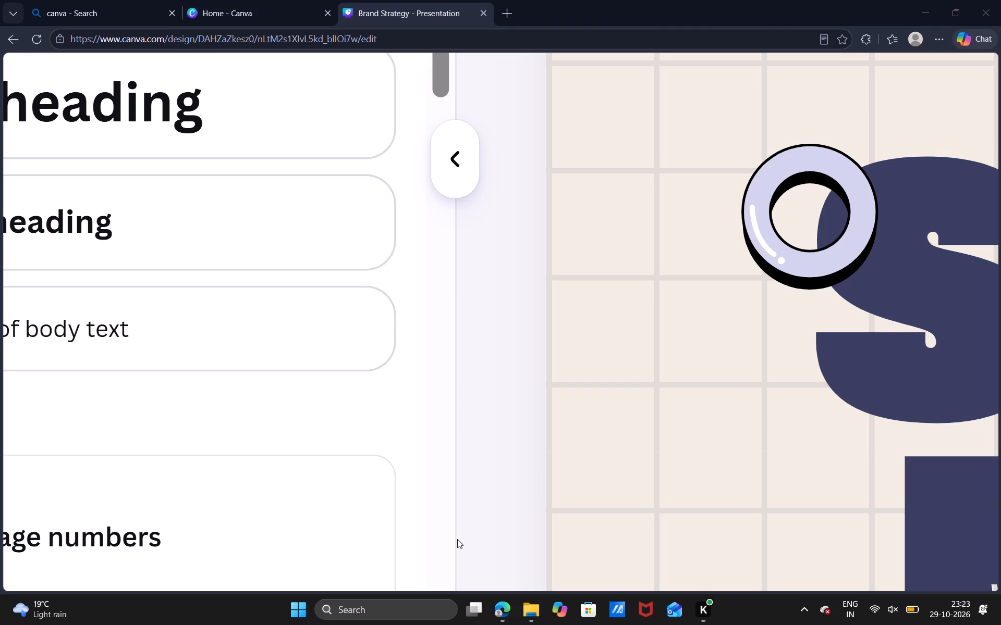
{"action": "scroll", "coordinate": [457, 539], "scroll_direction": "down", "scroll_amount": 1}
{"action": "scroll", "coordinate": [445, 418], "scroll_direction": "down", "scroll_amount": 1}
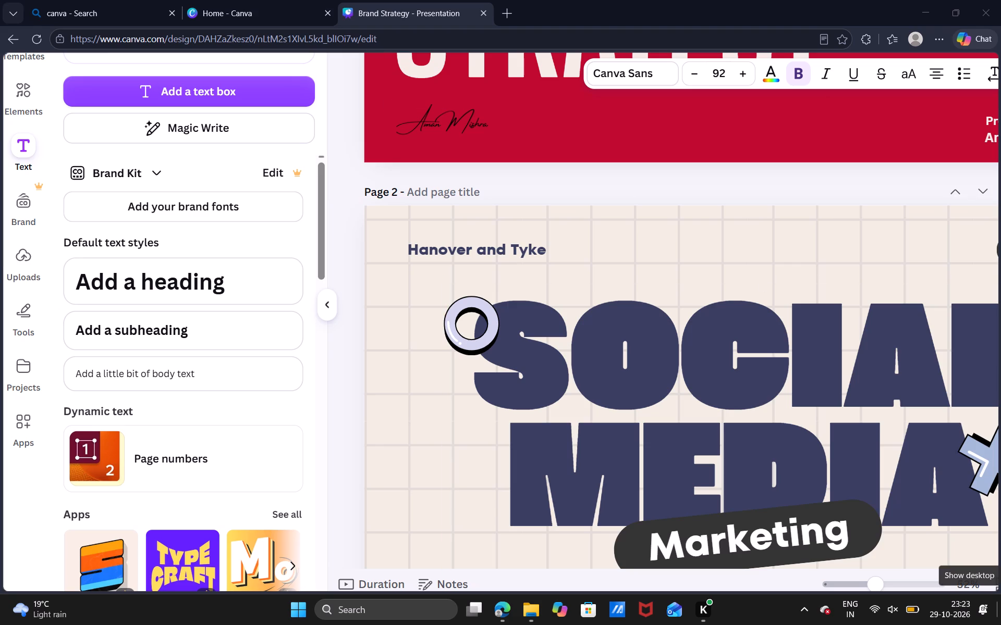
{"action": "scroll", "coordinate": [1000, 624], "scroll_direction": "down", "scroll_amount": 1}
{"action": "scroll", "coordinate": [900, 407], "scroll_direction": "down", "scroll_amount": 1}
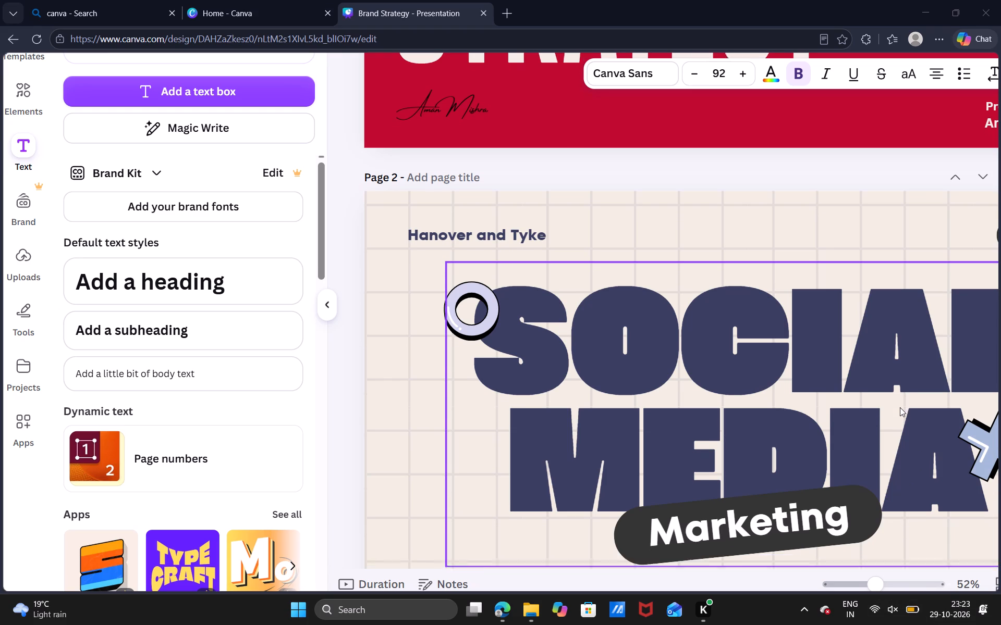
{"action": "scroll", "coordinate": [900, 407], "scroll_direction": "down", "scroll_amount": 1}
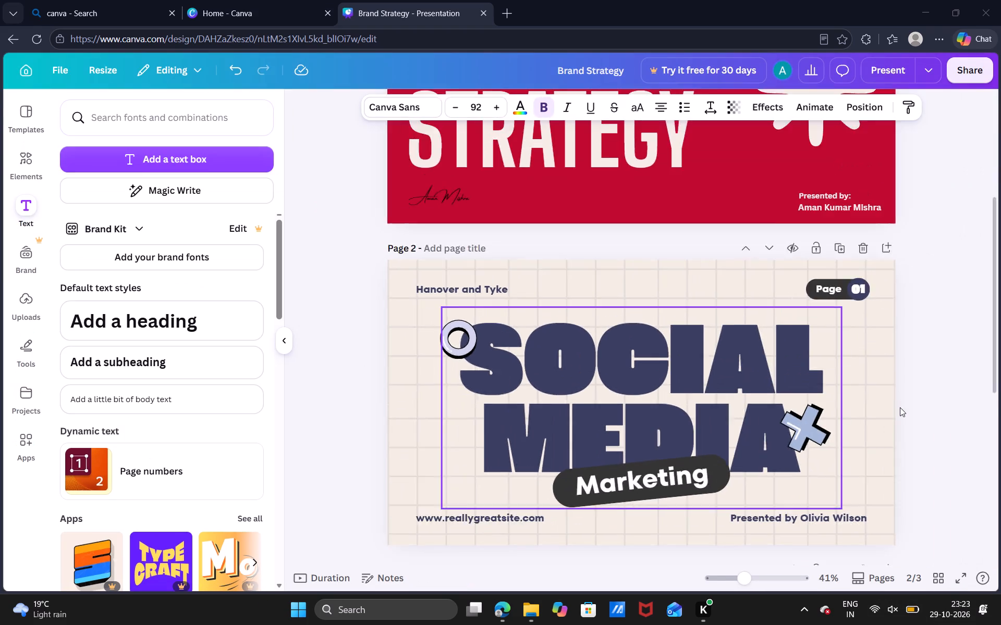
{"action": "scroll", "coordinate": [845, 326], "scroll_direction": "down", "scroll_amount": 4}
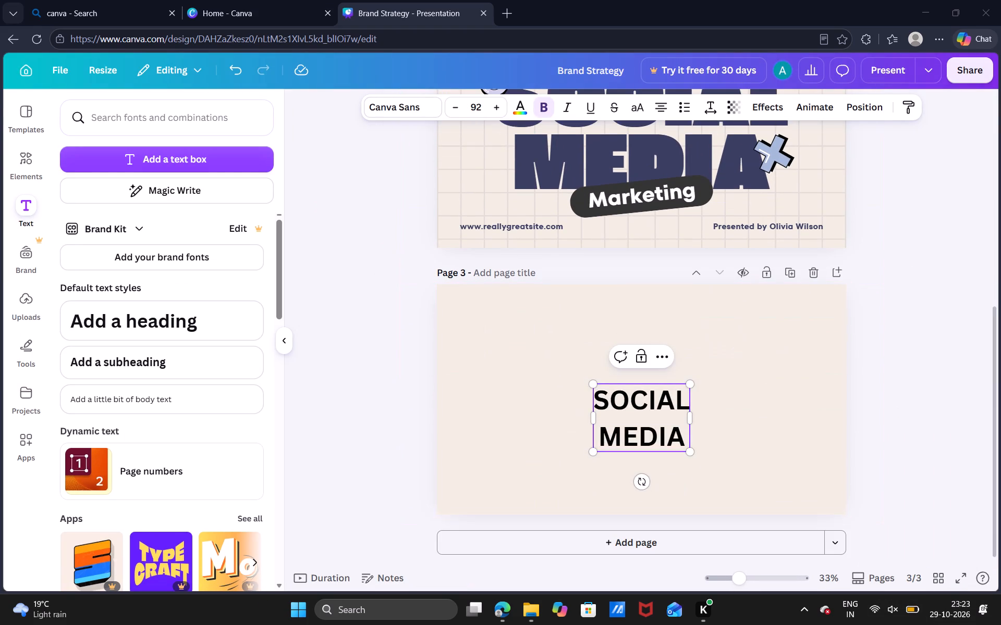
{"action": "left_click", "coordinate": [655, 431]}
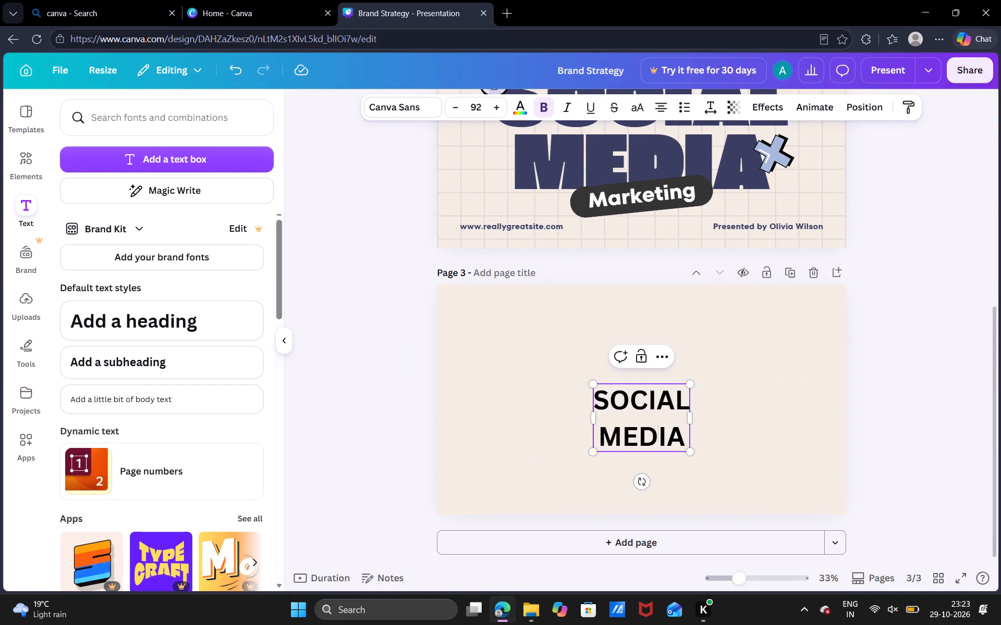
{"action": "scroll", "coordinate": [669, 188], "scroll_direction": "up", "scroll_amount": 2}
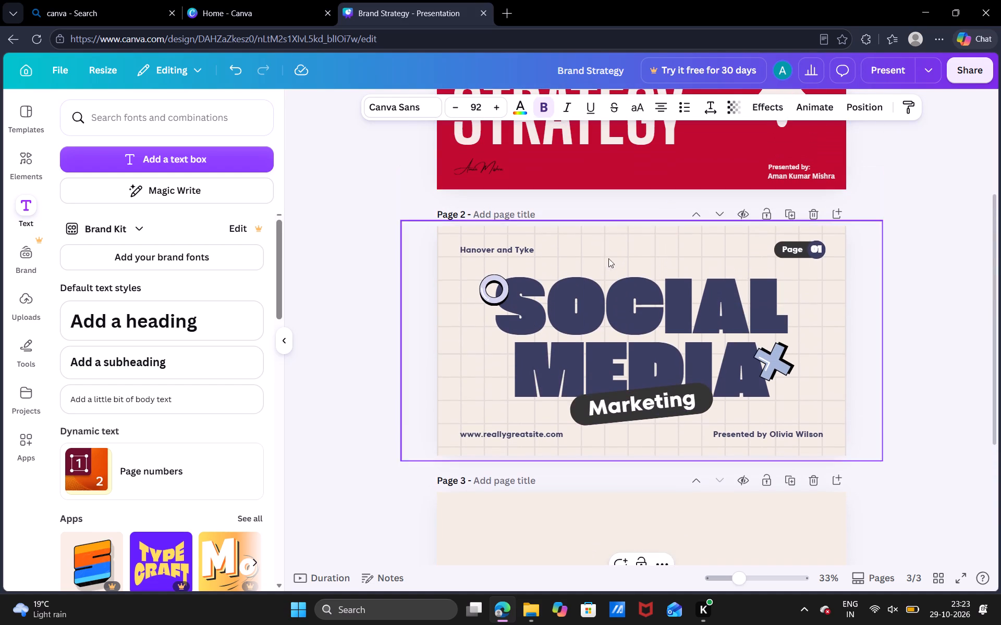
{"action": "left_click", "coordinate": [583, 282]}
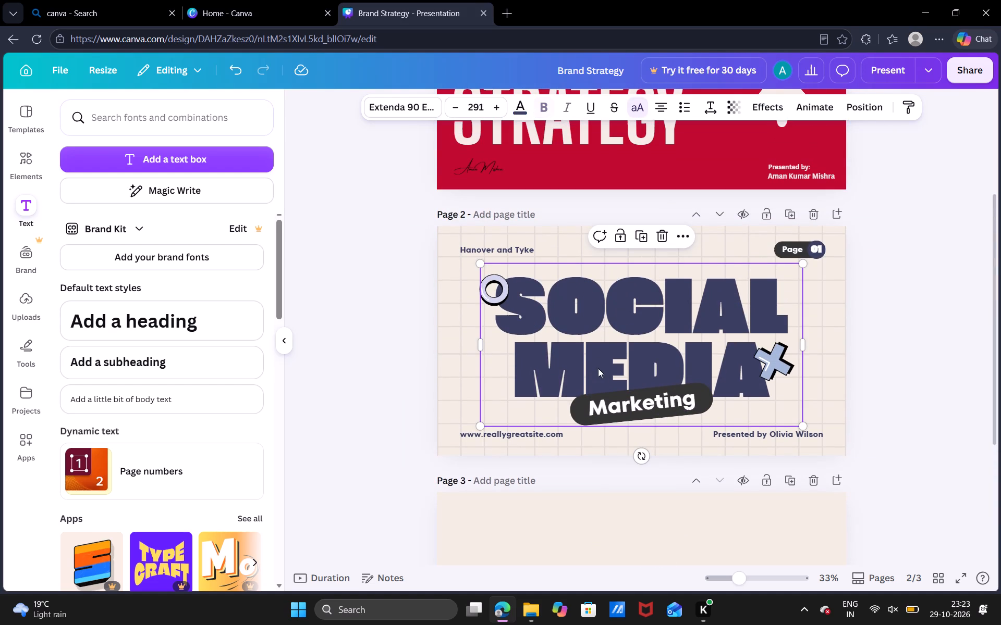
Change the font of page 3's SOCIAL MEDIA heading to Extenda 90 Exa, searching the fonts for "EXTEND 90".
{"action": "scroll", "coordinate": [598, 368], "scroll_direction": "down", "scroll_amount": 3}
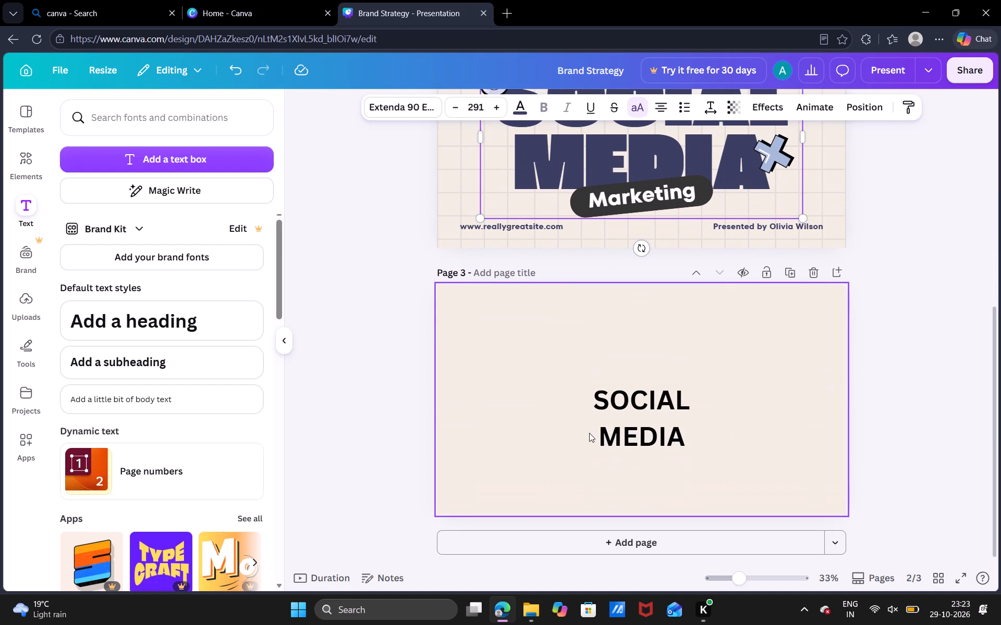
{"action": "left_click", "coordinate": [606, 424]}
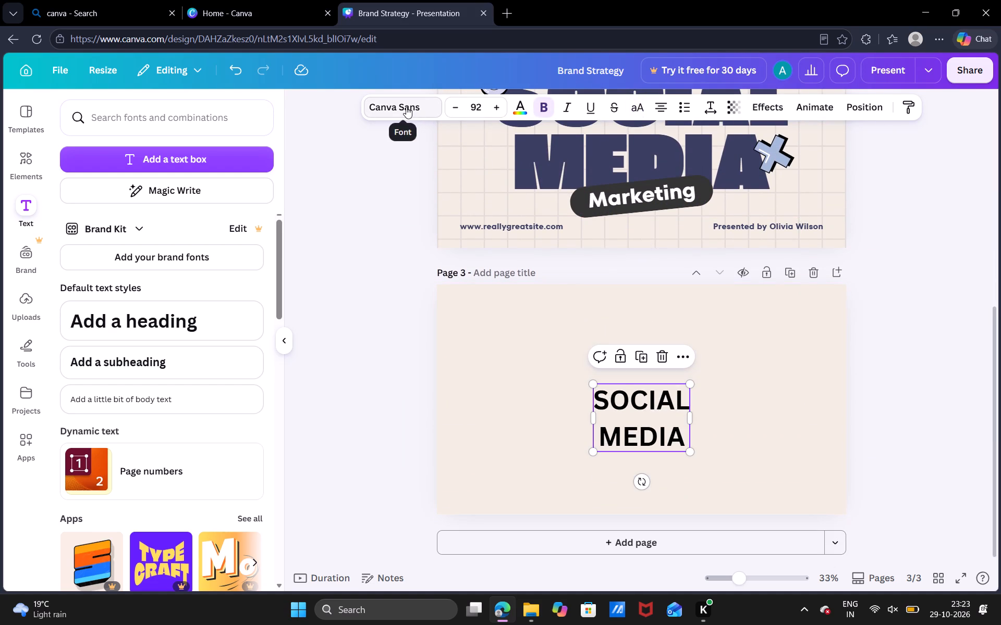
{"action": "left_click", "coordinate": [406, 107]}
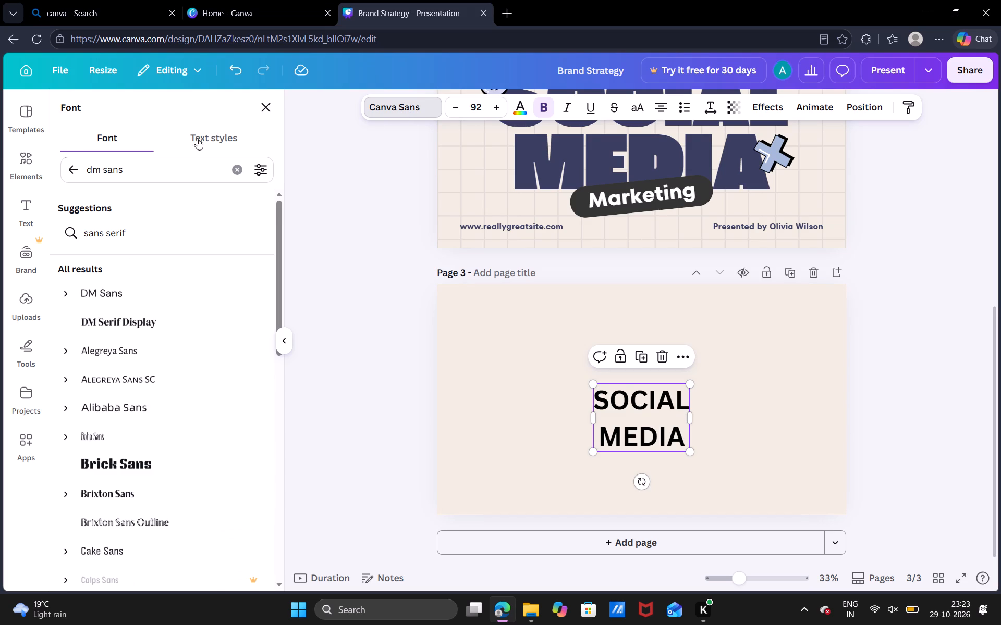
{"action": "left_click", "coordinate": [242, 172]}
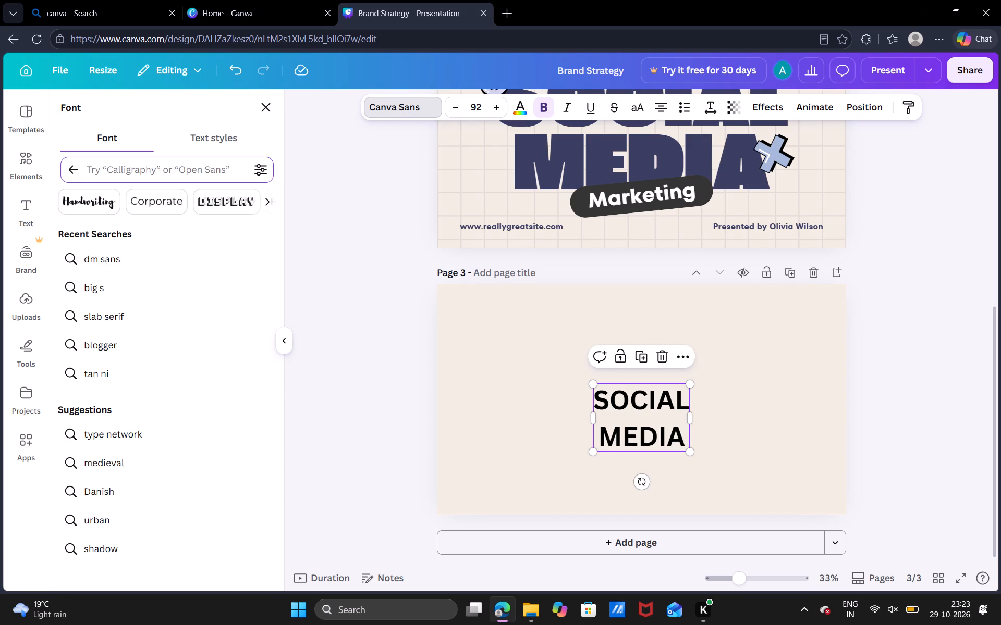
{"action": "type", "text": "EXT"}
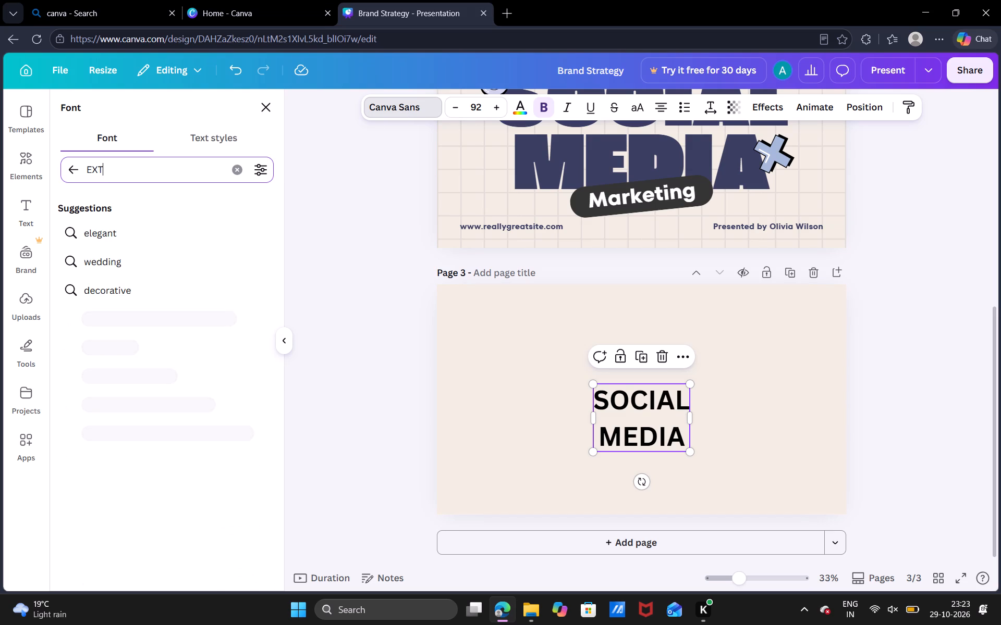
{"action": "type", "text": "EN"}
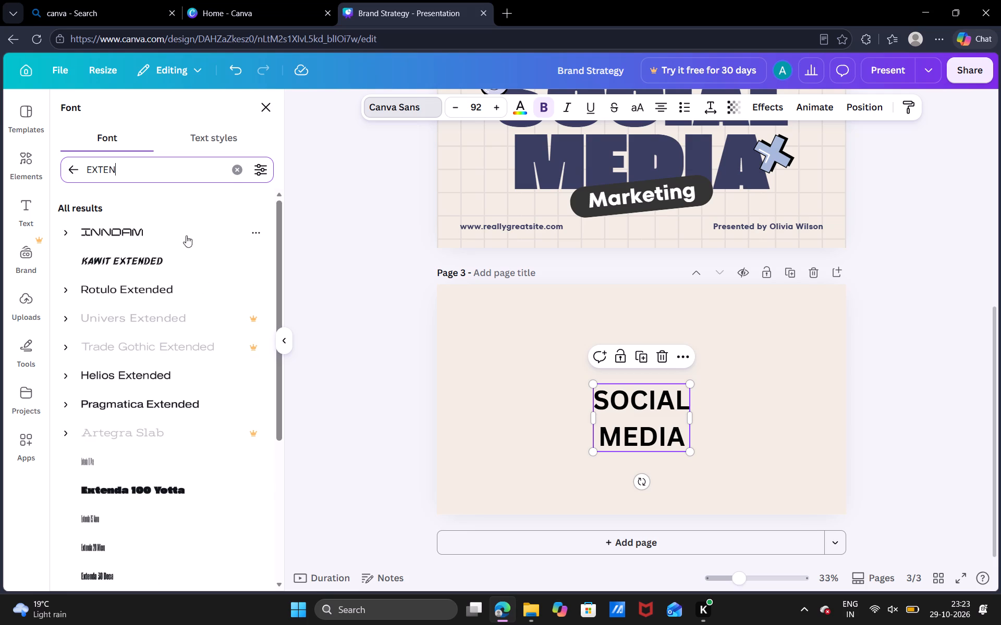
{"action": "type", "text": "D"}
{"action": "key", "text": "space"}
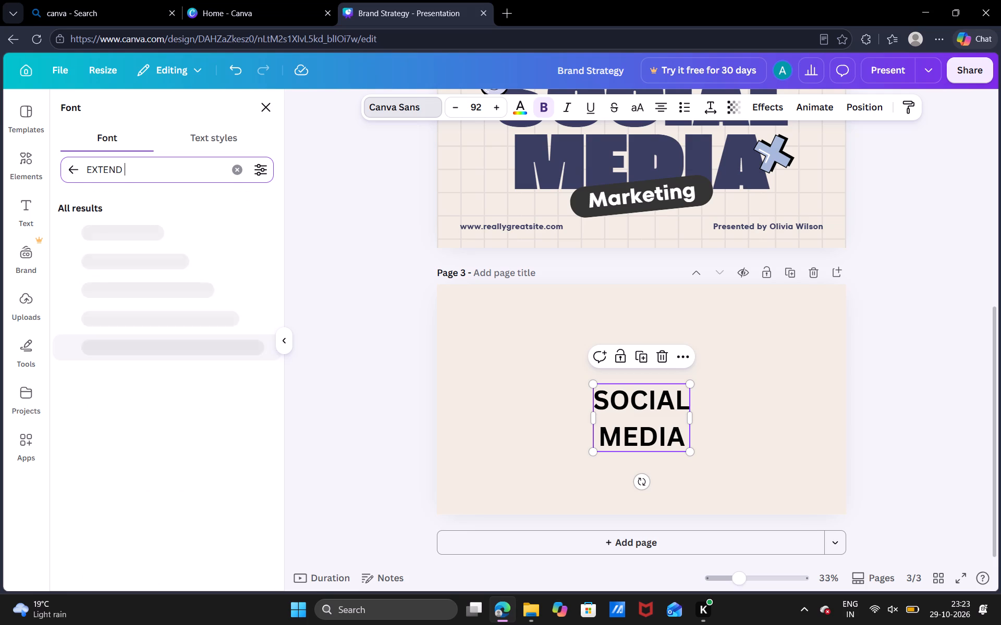
{"action": "type", "text": "90"}
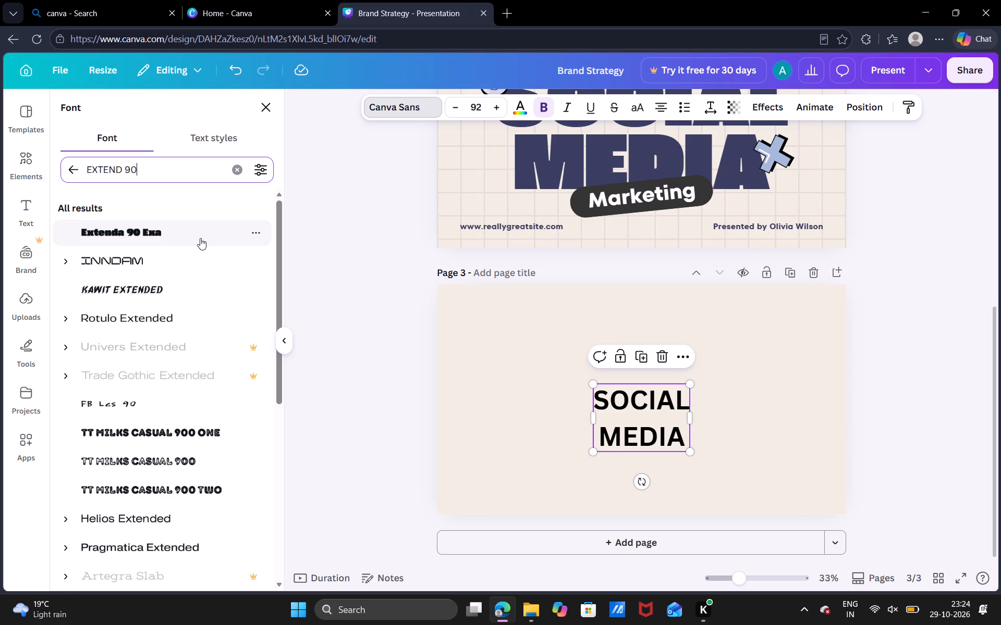
{"action": "left_click", "coordinate": [200, 238]}
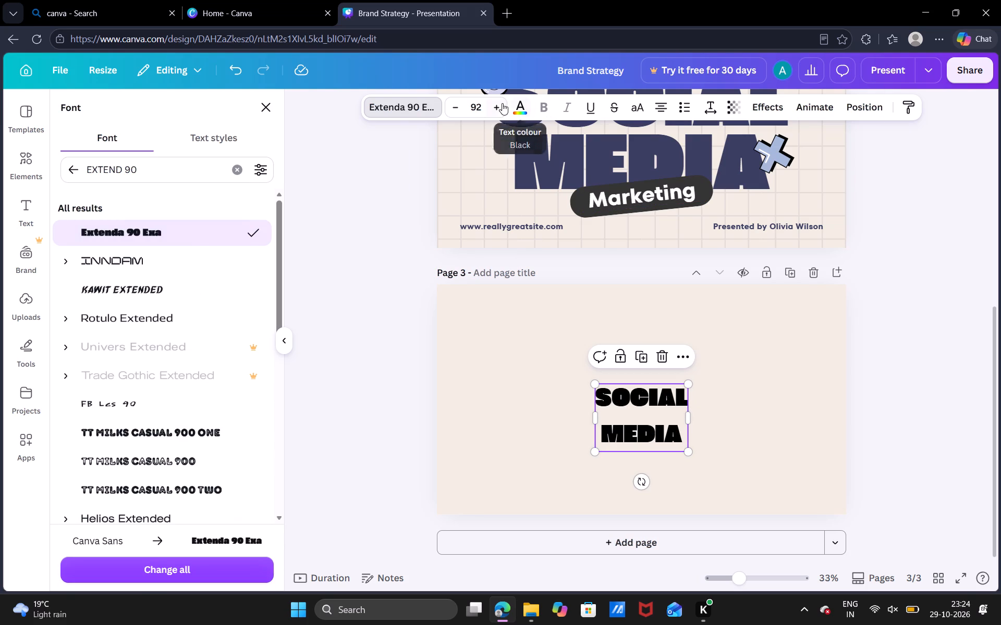
Set the font size of page 3's SOCIAL MEDIA heading to 291.
{"action": "left_click", "coordinate": [485, 104]}
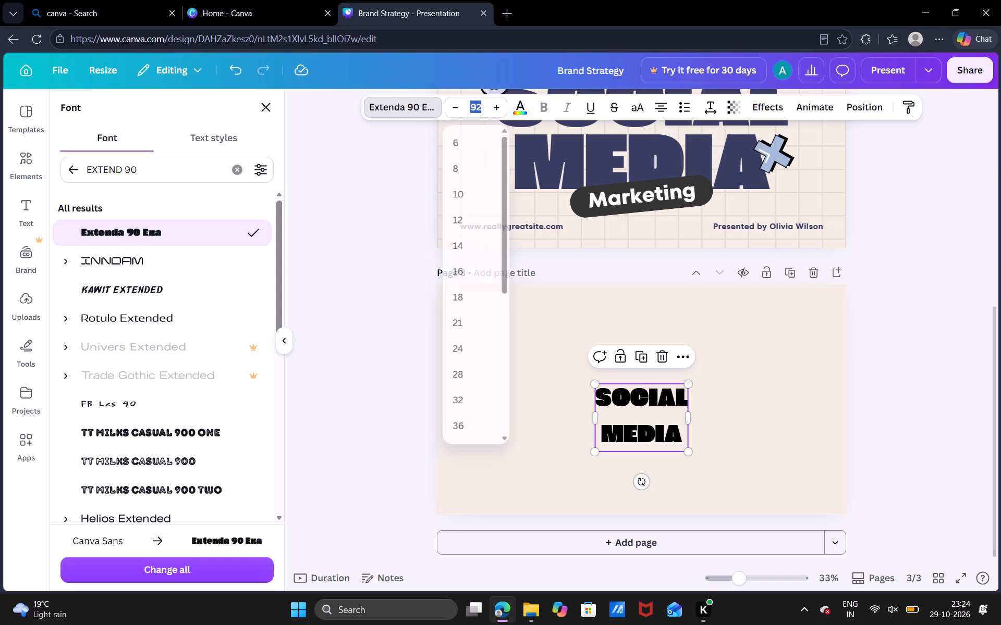
{"action": "type", "text": "291"}
{"action": "key", "text": "Return"}
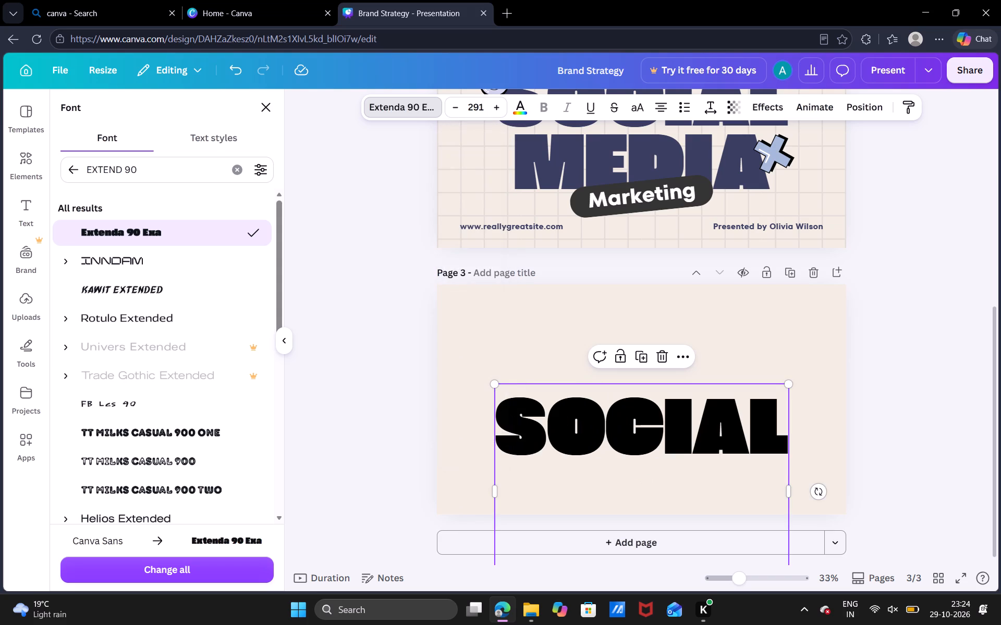
Move the enlarged heading up on page 3, keeping it horizontally centred with SOCIAL near the top of the page.
{"action": "scroll", "coordinate": [597, 378], "scroll_direction": "down", "scroll_amount": 1}
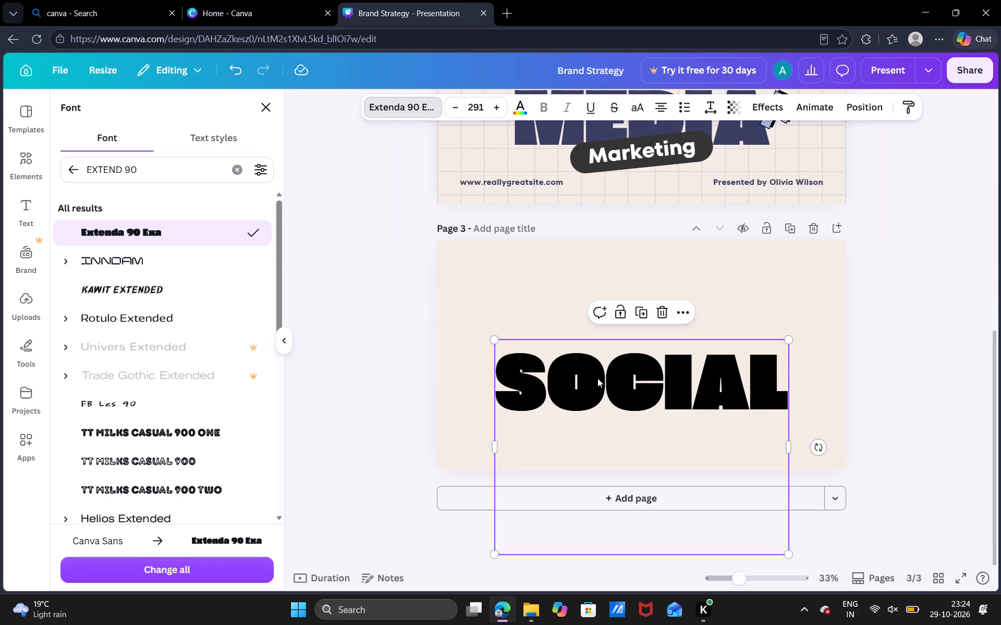
{"action": "scroll", "coordinate": [597, 378], "scroll_direction": "down", "scroll_amount": 1}
{"action": "left_click_drag", "start_coordinate": [597, 378], "coordinate": [561, 346]}
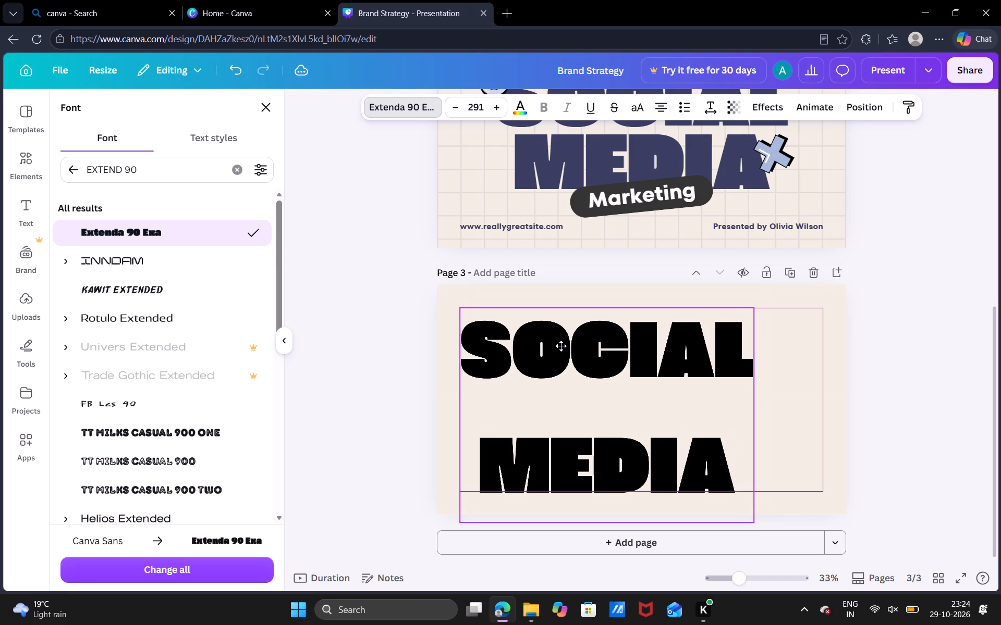
{"action": "left_click_drag", "start_coordinate": [561, 346], "coordinate": [597, 354]}
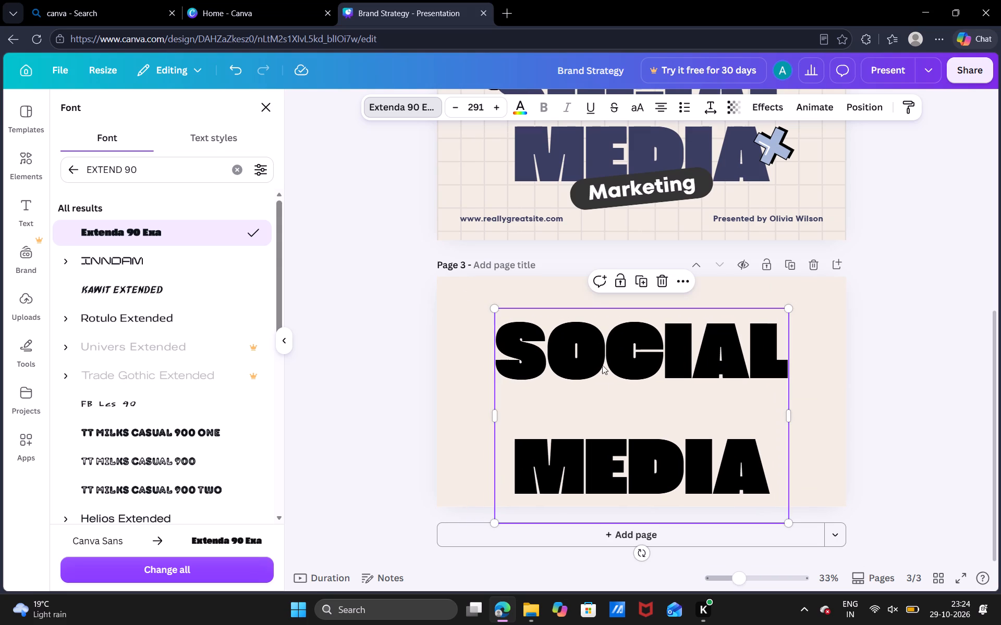
Delete the word MEDIA and its line break from page 3's heading, keeping only SOCIAL.
{"action": "left_click", "coordinate": [778, 448]}
{"action": "key", "text": "BackSpace"}
{"action": "key", "text": "BackSpace"}
{"action": "key", "text": "BackSpace"}
{"action": "key", "text": "BackSpace"}
{"action": "key", "text": "BackSpace"}
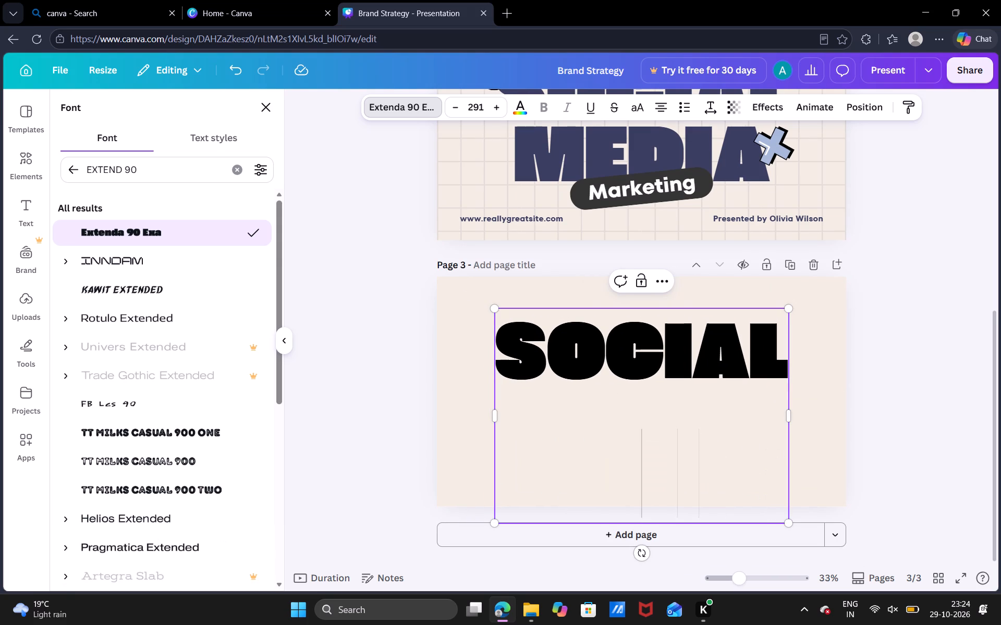
{"action": "key", "text": "BackSpace"}
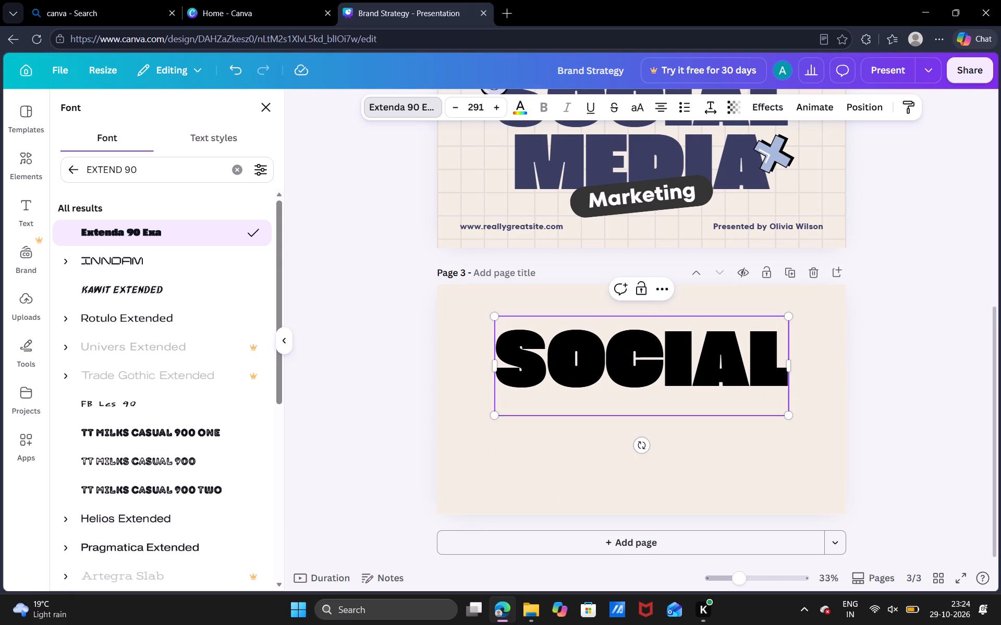
Add a separate heading reading "MEDIA" below SOCIAL on page 3.
{"action": "scroll", "coordinate": [711, 405], "scroll_direction": "right", "scroll_amount": 2}
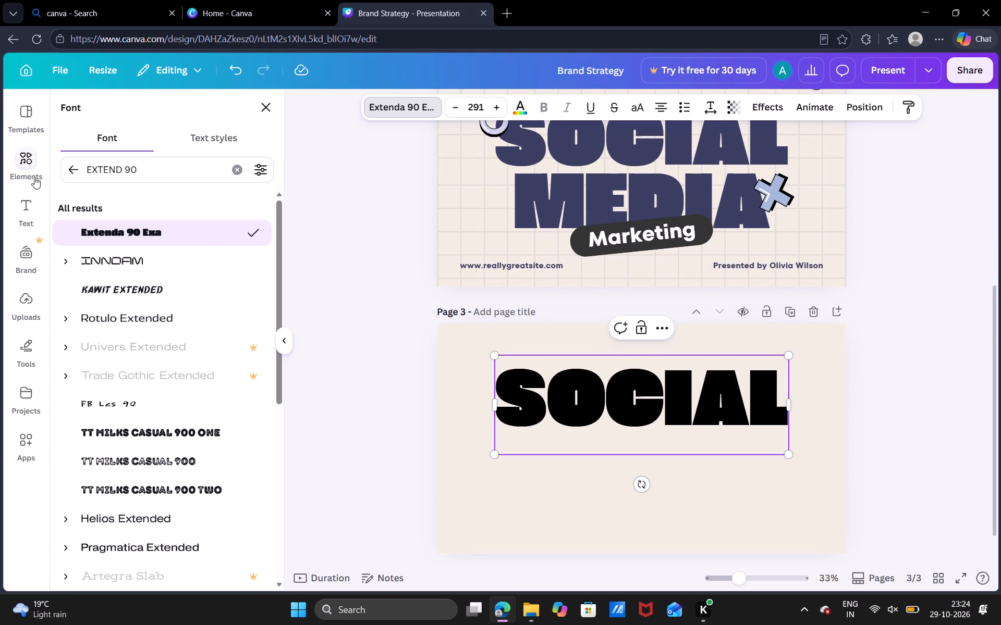
{"action": "left_click", "coordinate": [29, 196]}
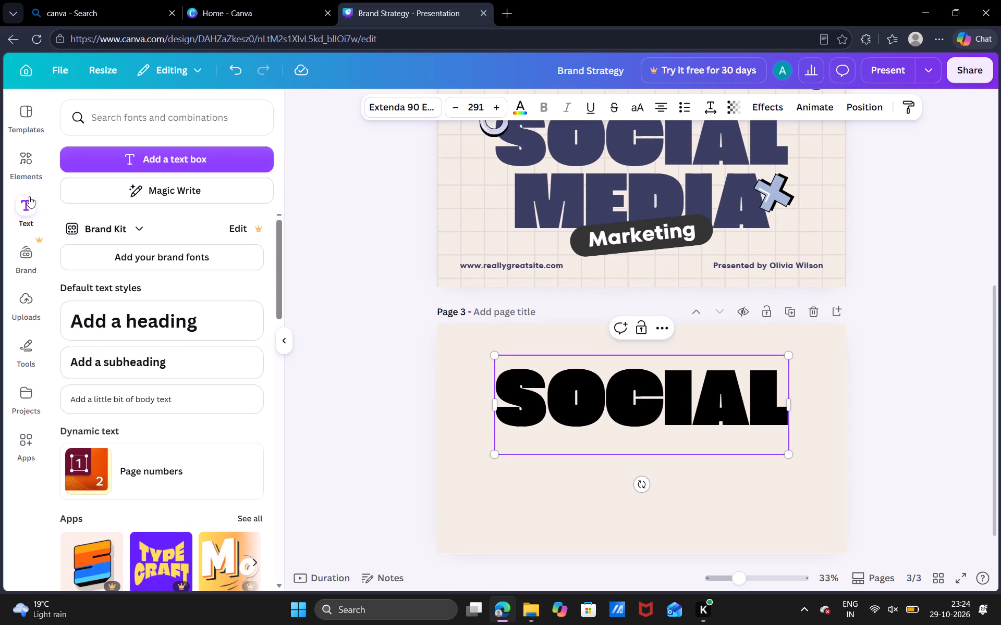
{"action": "left_click", "coordinate": [131, 327]}
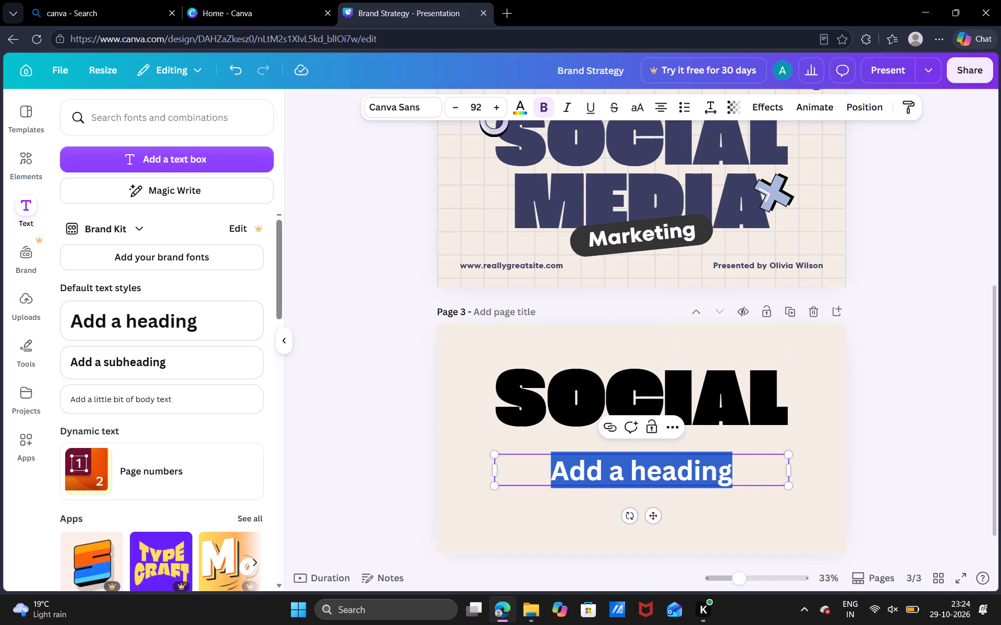
{"action": "key", "text": "BackSpace"}
{"action": "type", "text": "MEDIA"}
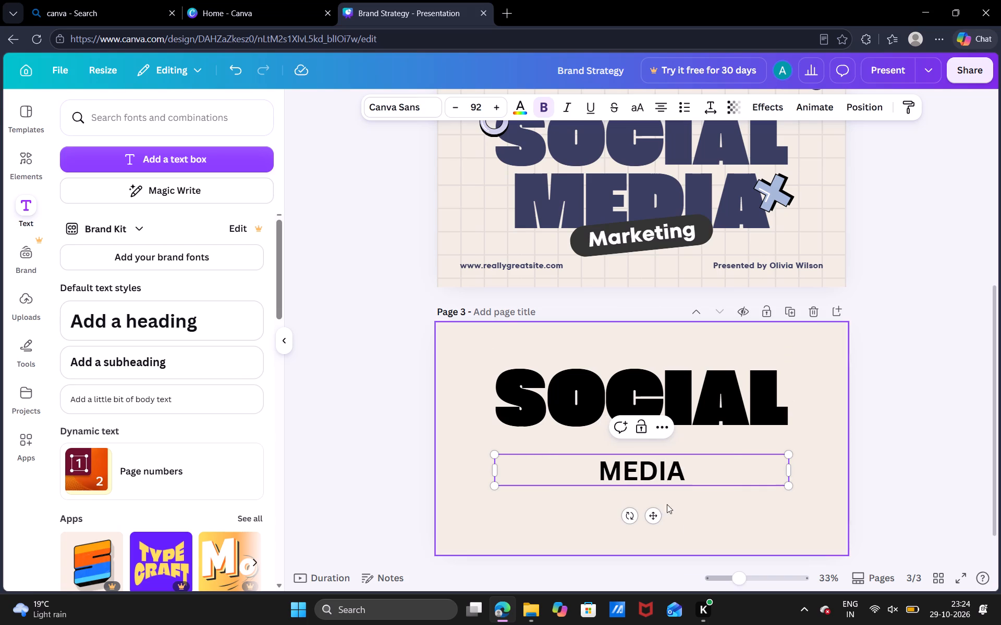
Format the MEDIA heading on page 3 in Extenda 90 Exa at size 291.
{"action": "left_click", "coordinate": [396, 111]}
{"action": "left_click", "coordinate": [144, 222]}
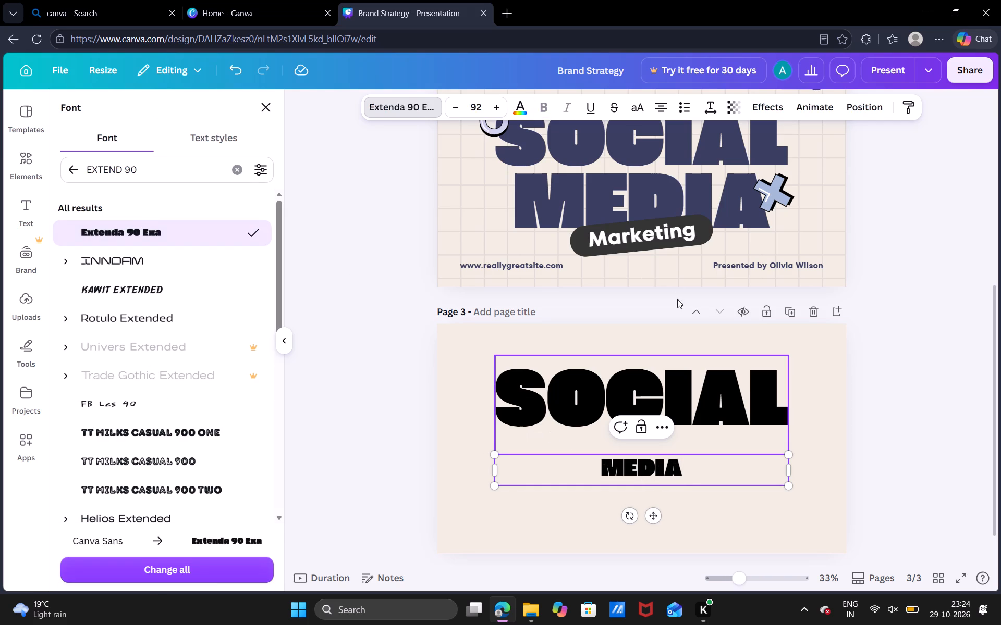
{"action": "left_click", "coordinate": [477, 106]}
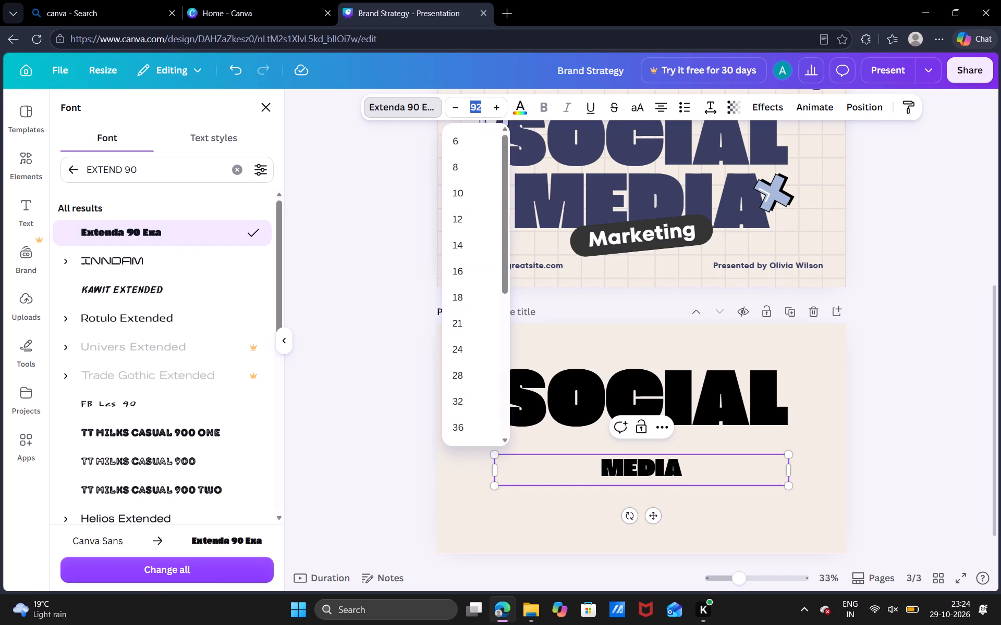
{"action": "type", "text": "291"}
{"action": "key", "text": "Return"}
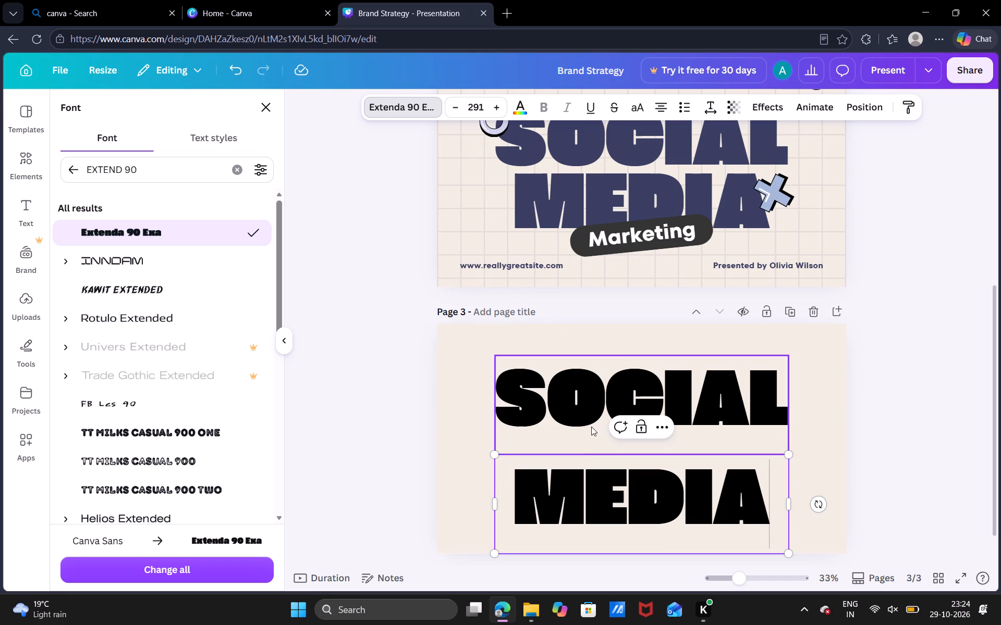
Move the MEDIA heading up on page 3 to sit directly beneath SOCIAL, horizontally centred on the page.
{"action": "left_click_drag", "start_coordinate": [593, 481], "coordinate": [584, 463]}
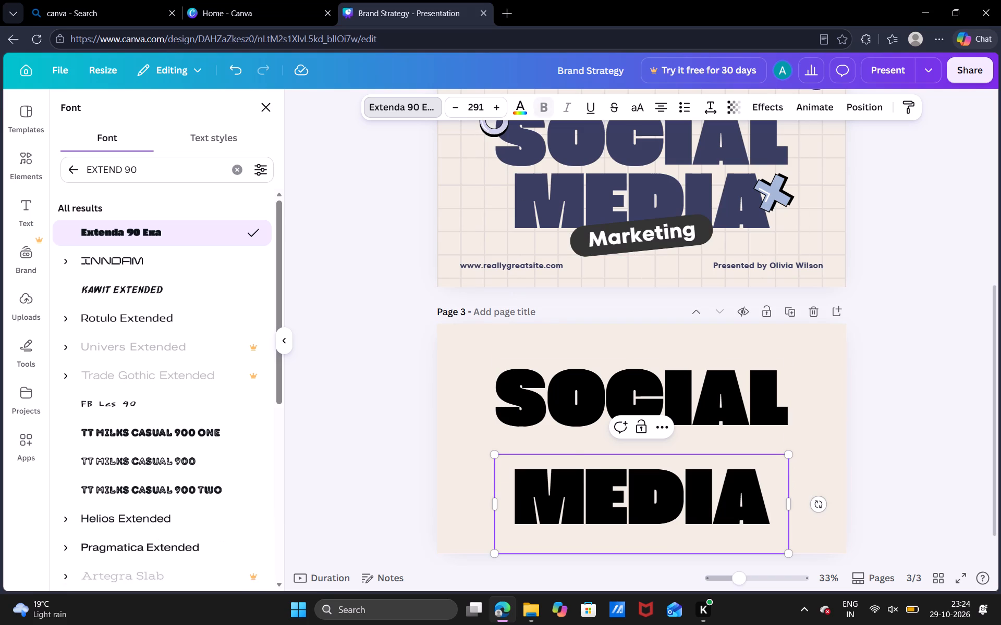
{"action": "left_click", "coordinate": [574, 454]}
{"action": "left_click", "coordinate": [574, 435]}
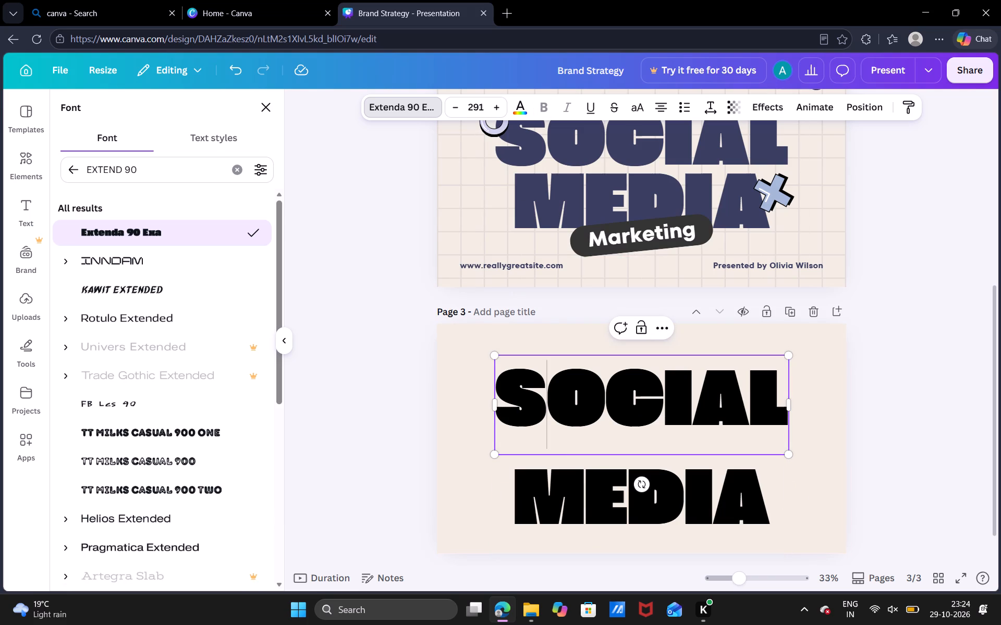
{"action": "left_click_drag", "start_coordinate": [584, 493], "coordinate": [577, 469]}
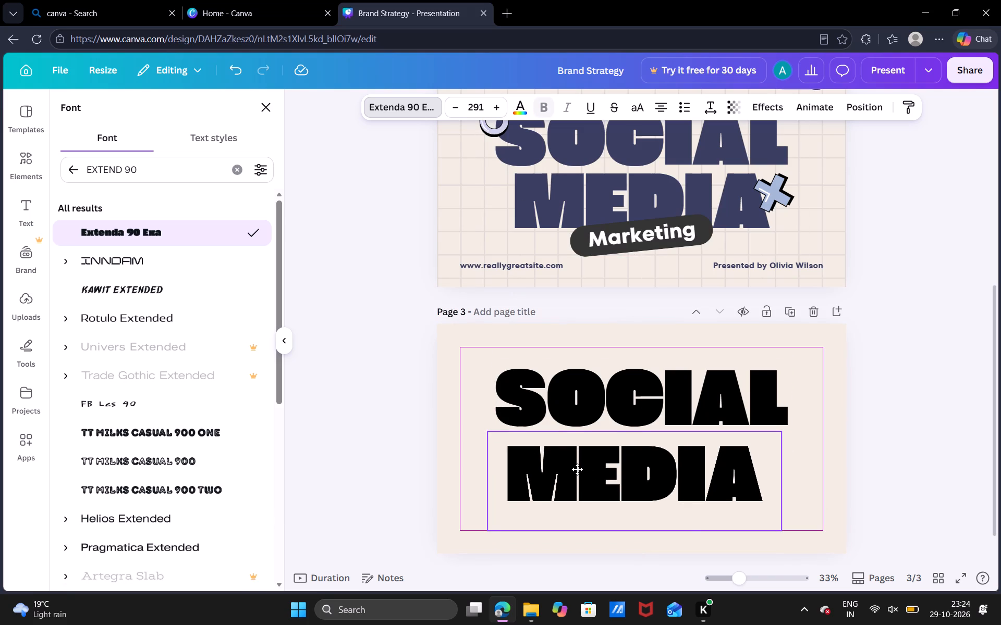
{"action": "left_click_drag", "start_coordinate": [577, 469], "coordinate": [577, 461]}
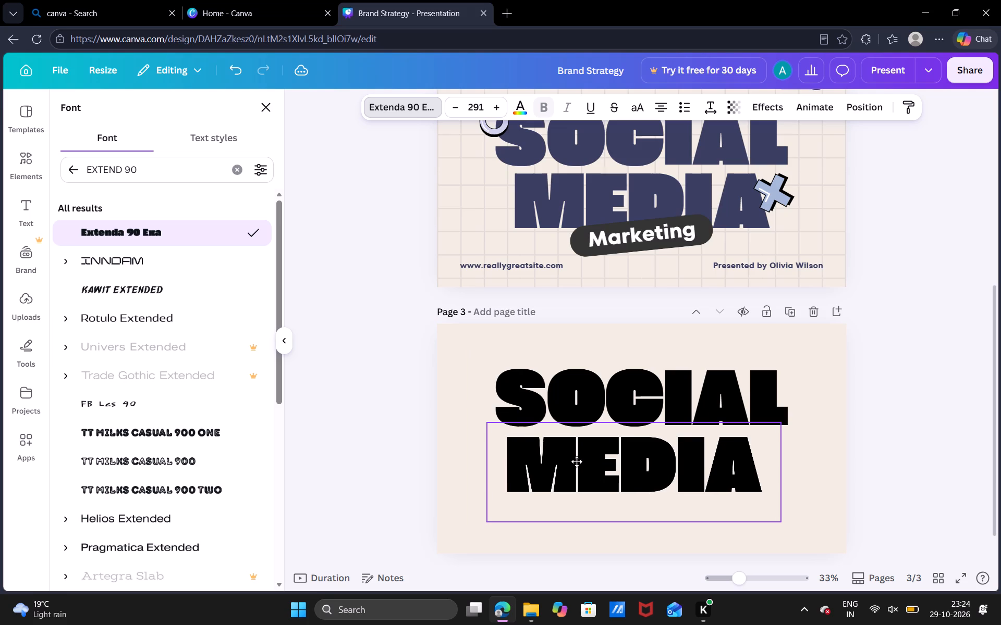
{"action": "left_click_drag", "start_coordinate": [577, 461], "coordinate": [585, 467]}
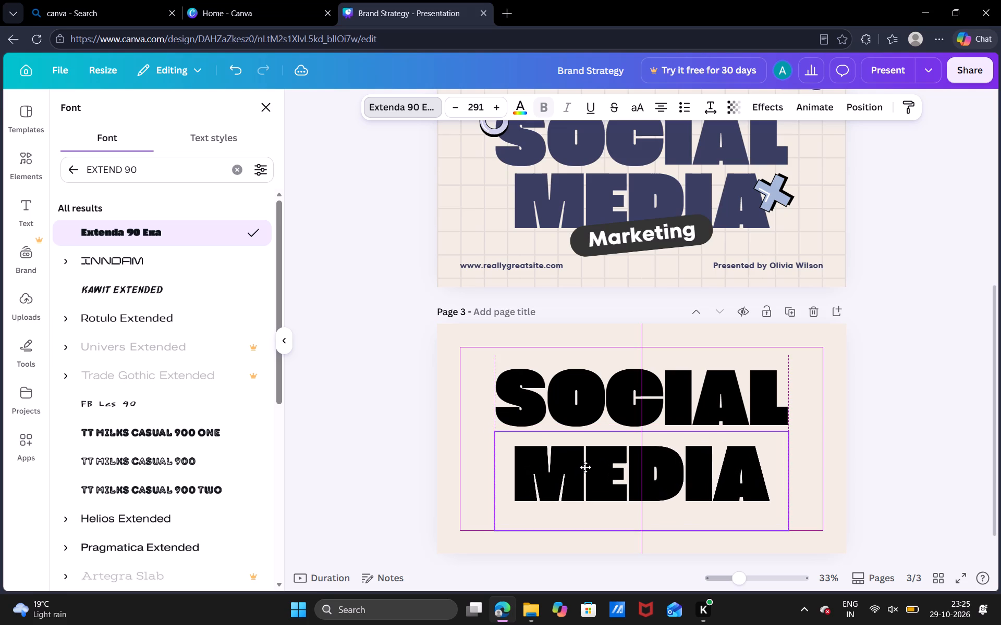
{"action": "left_click_drag", "start_coordinate": [585, 467], "coordinate": [587, 464]}
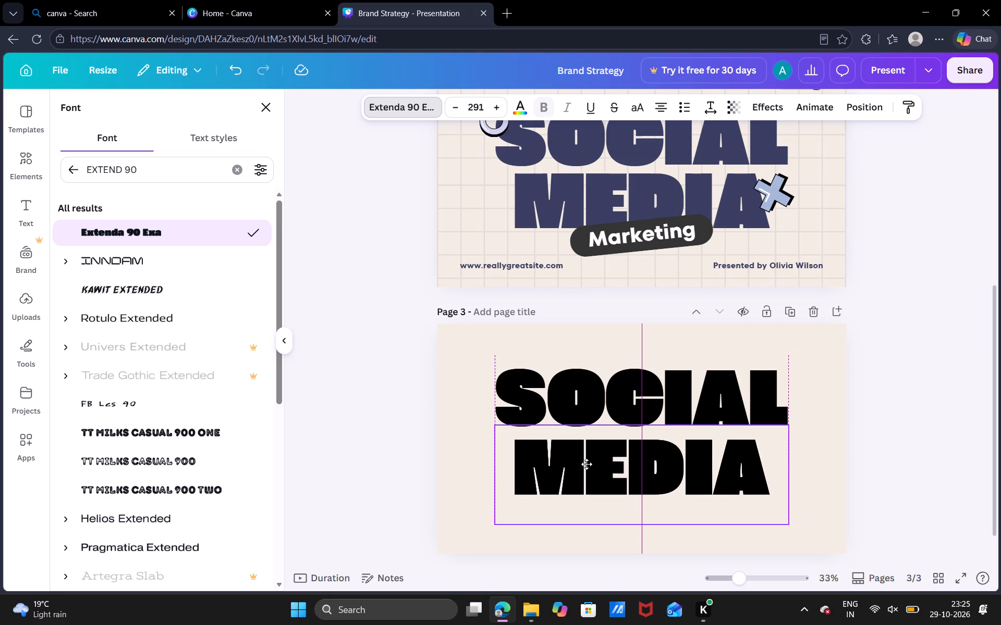
{"action": "left_click_drag", "start_coordinate": [587, 464], "coordinate": [585, 466]}
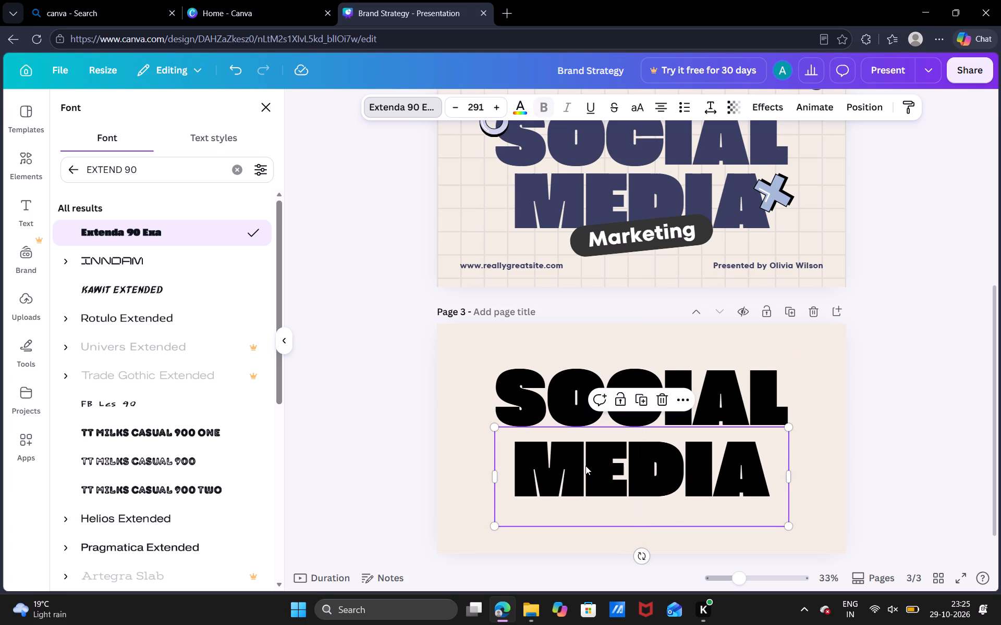
{"action": "left_click", "coordinate": [605, 331]}
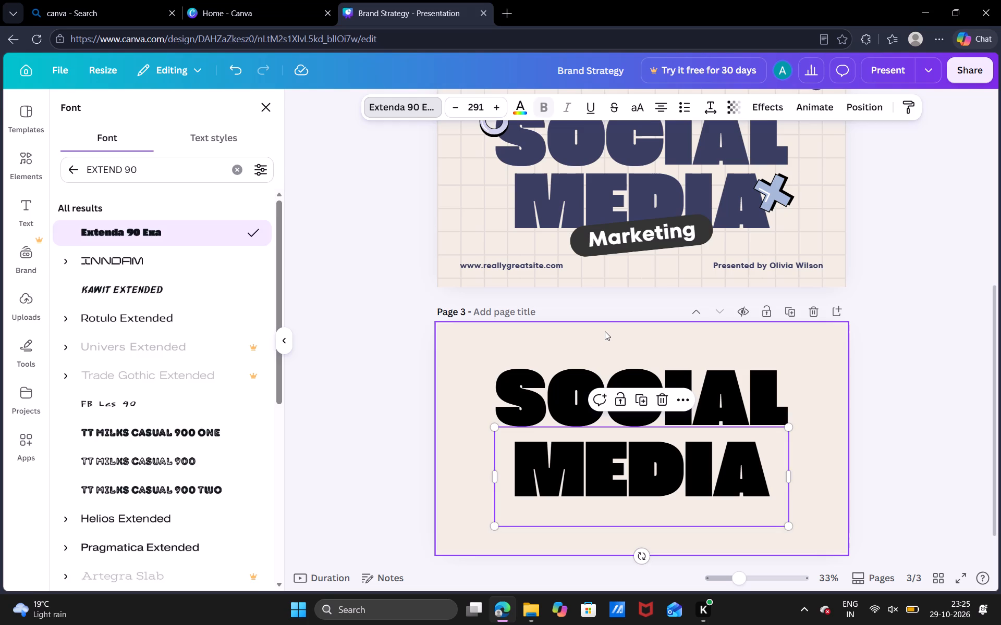
{"action": "left_click", "coordinate": [640, 479]}
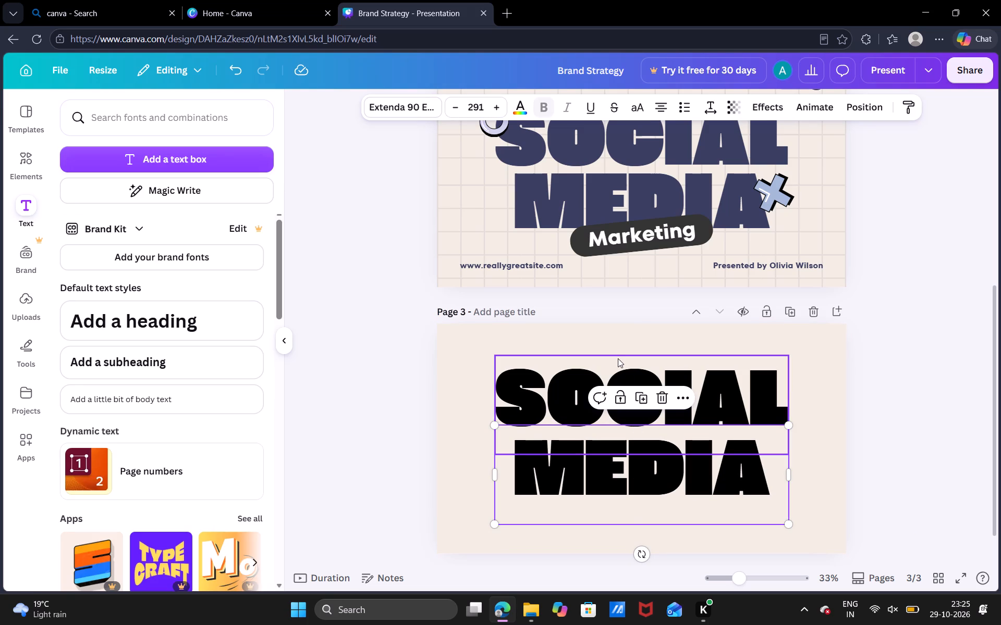
{"action": "left_click", "coordinate": [618, 340]}
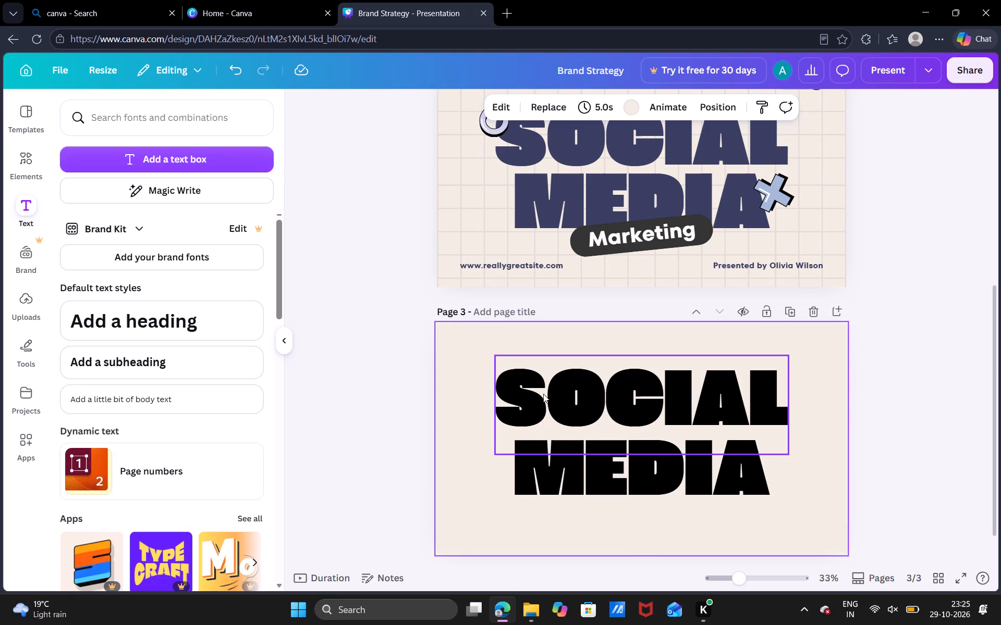
Compare with page 2's heading and shift page 3's MEDIA slightly higher and to the right, tightening the gap below SOCIAL.
{"action": "scroll", "coordinate": [543, 394], "scroll_direction": "up", "scroll_amount": 2}
{"action": "scroll", "coordinate": [543, 394], "scroll_direction": "down", "scroll_amount": 5}
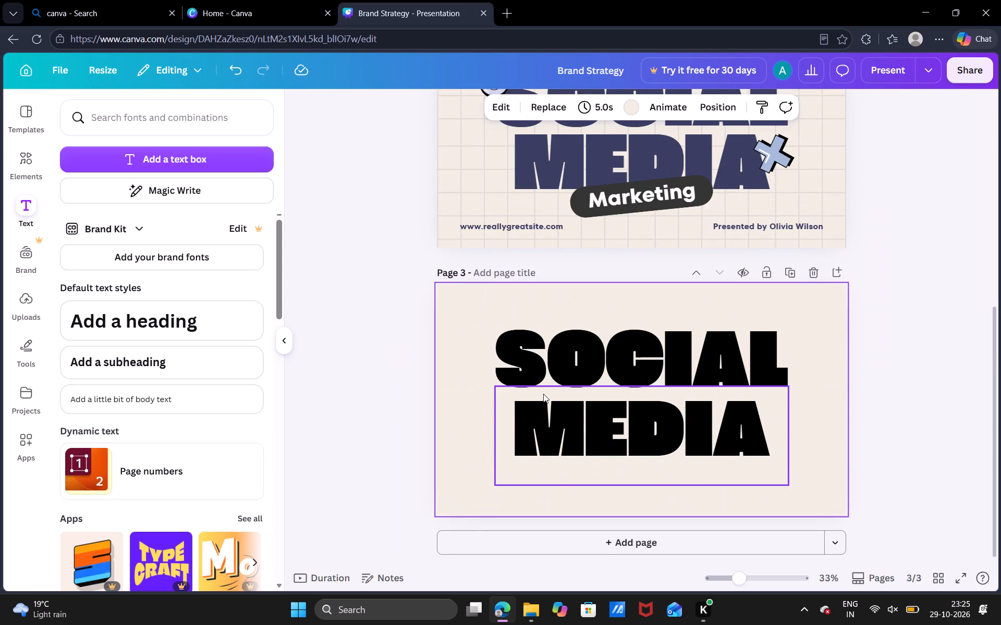
{"action": "scroll", "coordinate": [543, 394], "scroll_direction": "up", "scroll_amount": 4}
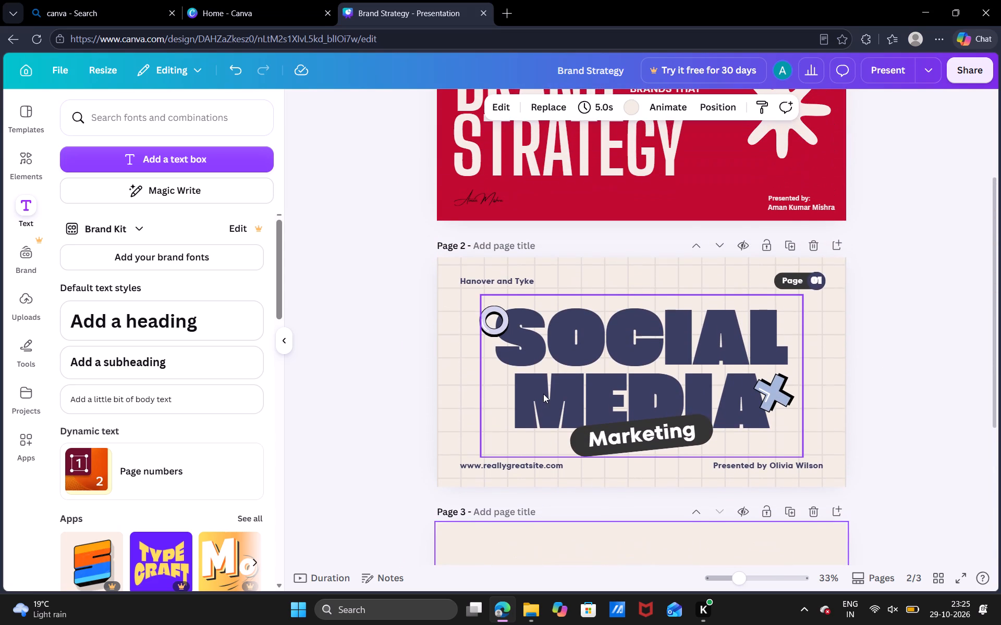
{"action": "scroll", "coordinate": [543, 394], "scroll_direction": "down", "scroll_amount": 4}
{"action": "scroll", "coordinate": [543, 394], "scroll_direction": "up", "scroll_amount": 1}
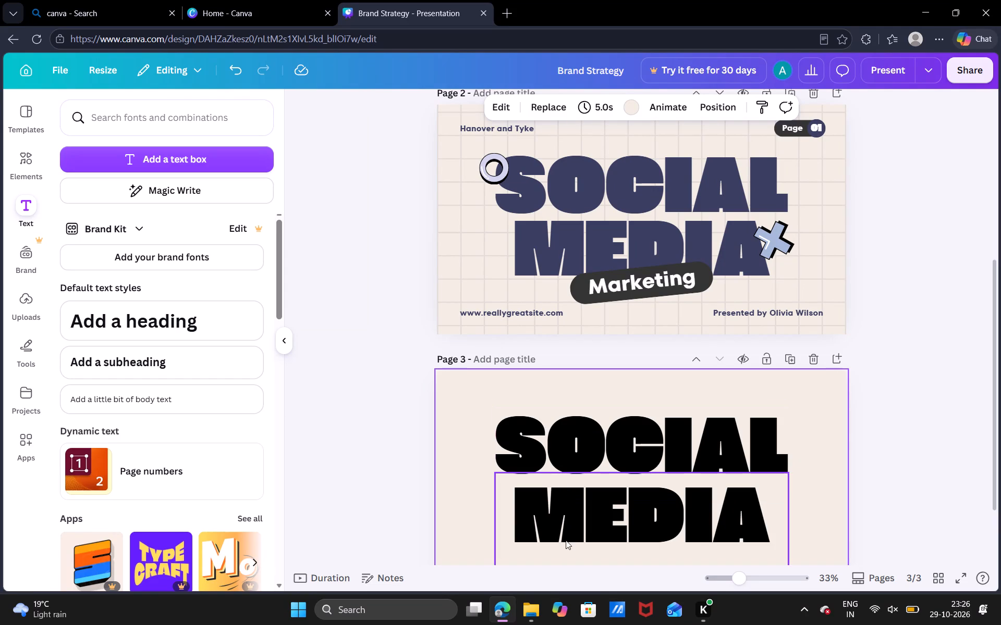
{"action": "left_click_drag", "start_coordinate": [585, 523], "coordinate": [585, 511]}
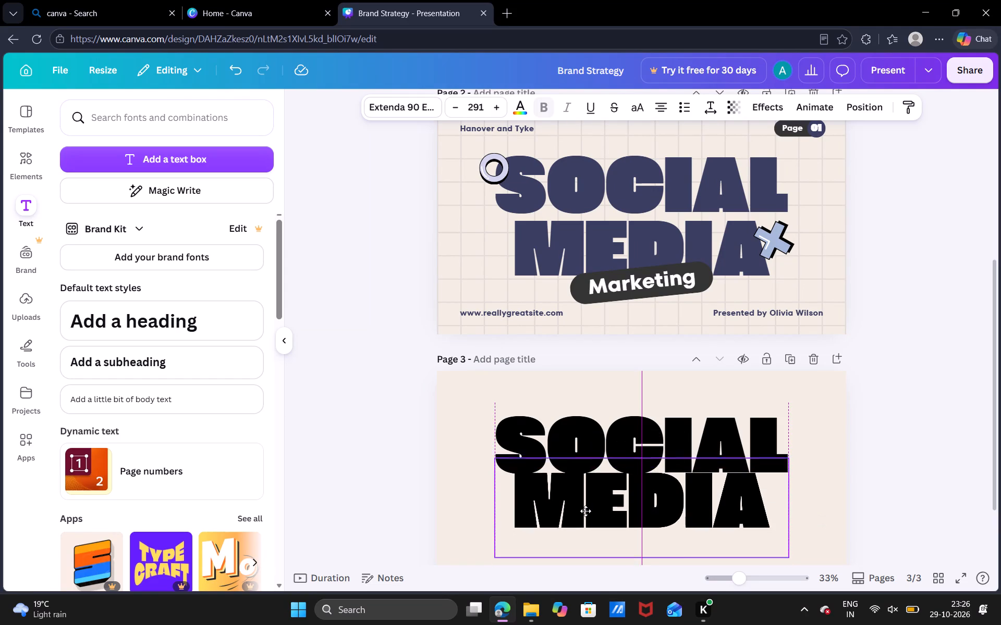
{"action": "left_click_drag", "start_coordinate": [585, 511], "coordinate": [585, 516]}
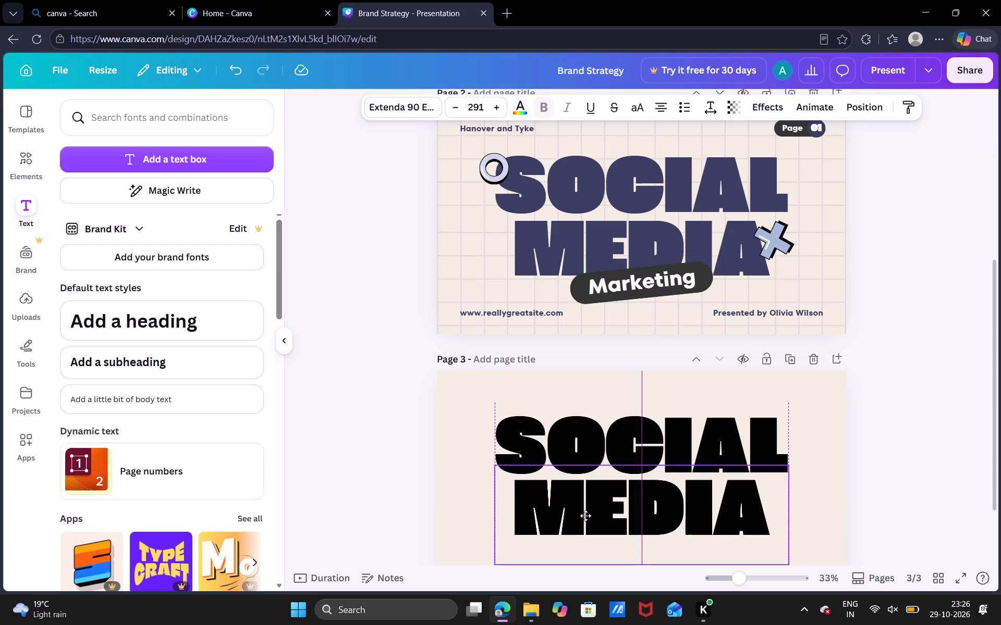
{"action": "left_click_drag", "start_coordinate": [585, 516], "coordinate": [591, 515]}
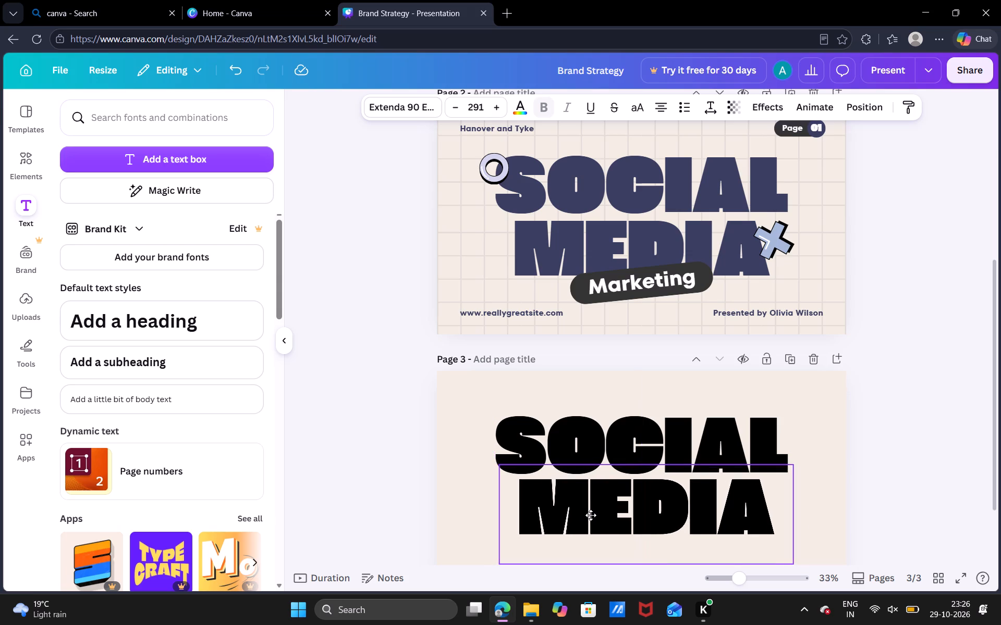
{"action": "left_click_drag", "start_coordinate": [591, 515], "coordinate": [591, 517]}
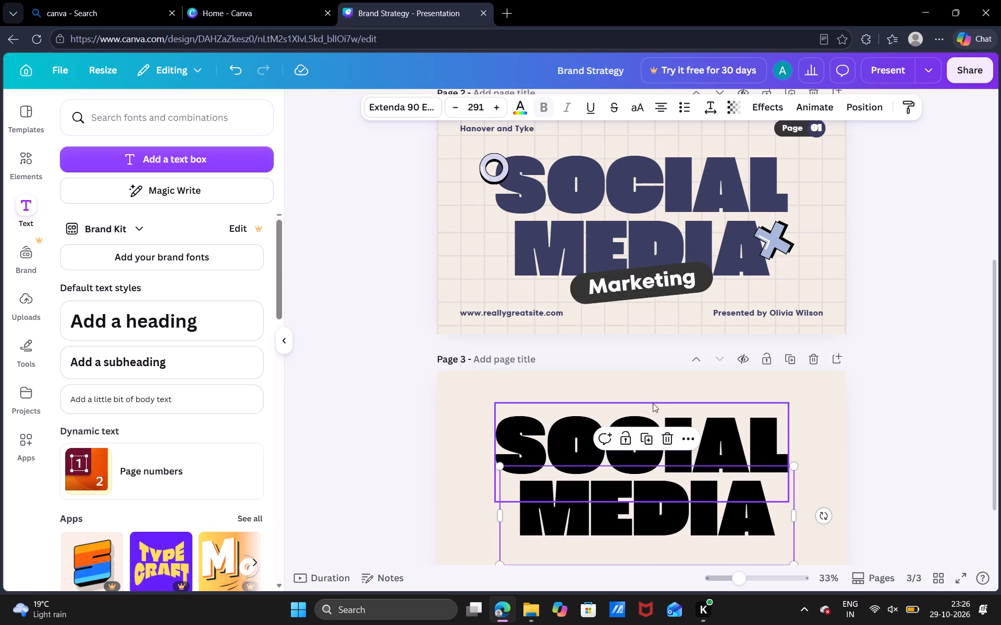
{"action": "left_click", "coordinate": [660, 390]}
Recolour the SOCIAL and MEDIA headings on page 3 in the dark navy used by page 2's heading.
{"action": "left_click", "coordinate": [620, 443]}
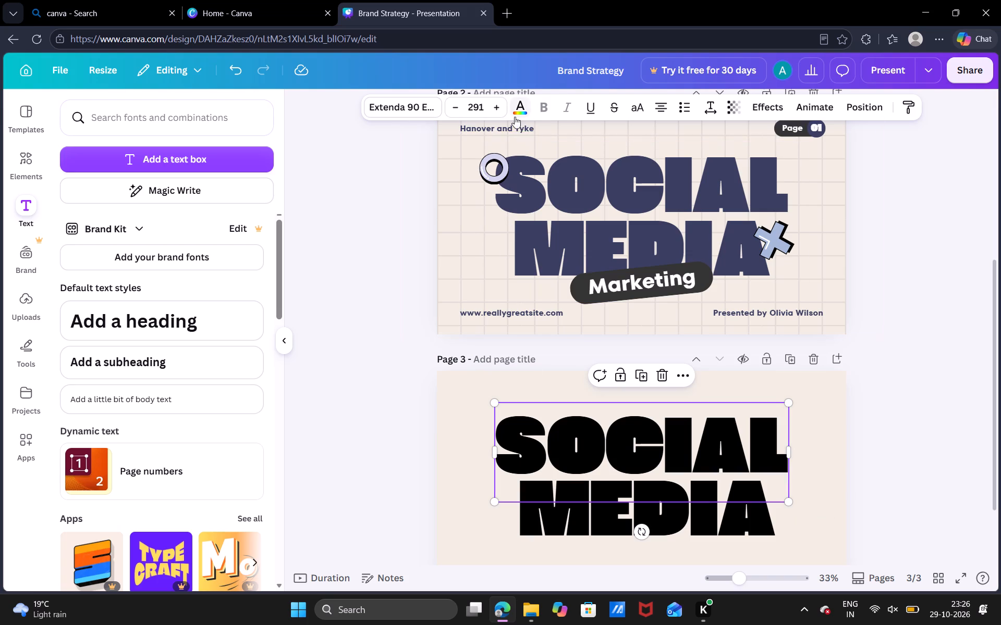
{"action": "left_click", "coordinate": [515, 117]}
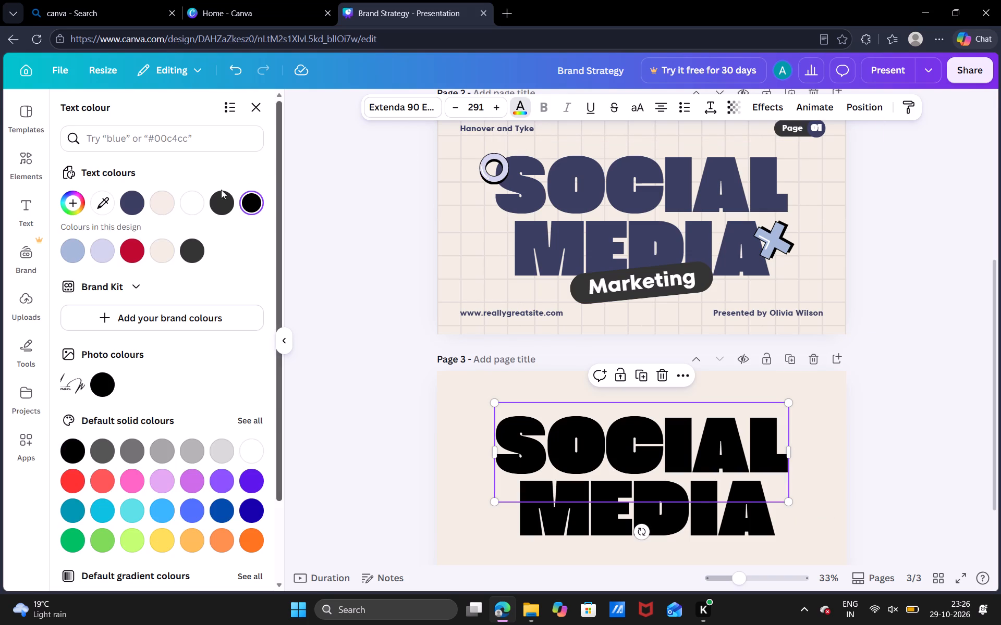
{"action": "left_click", "coordinate": [133, 196]}
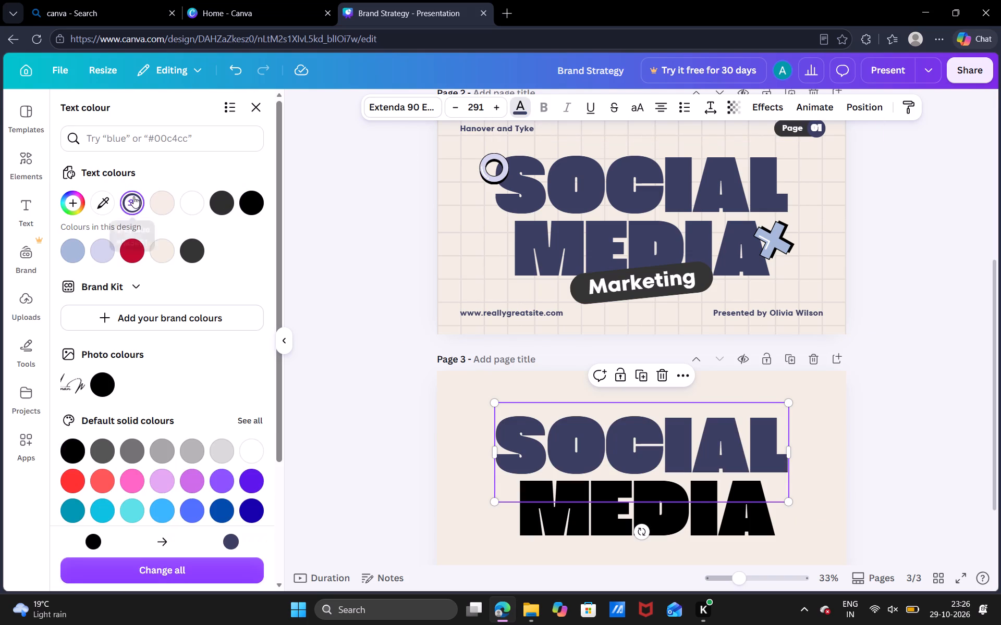
{"action": "left_click", "coordinate": [550, 499]}
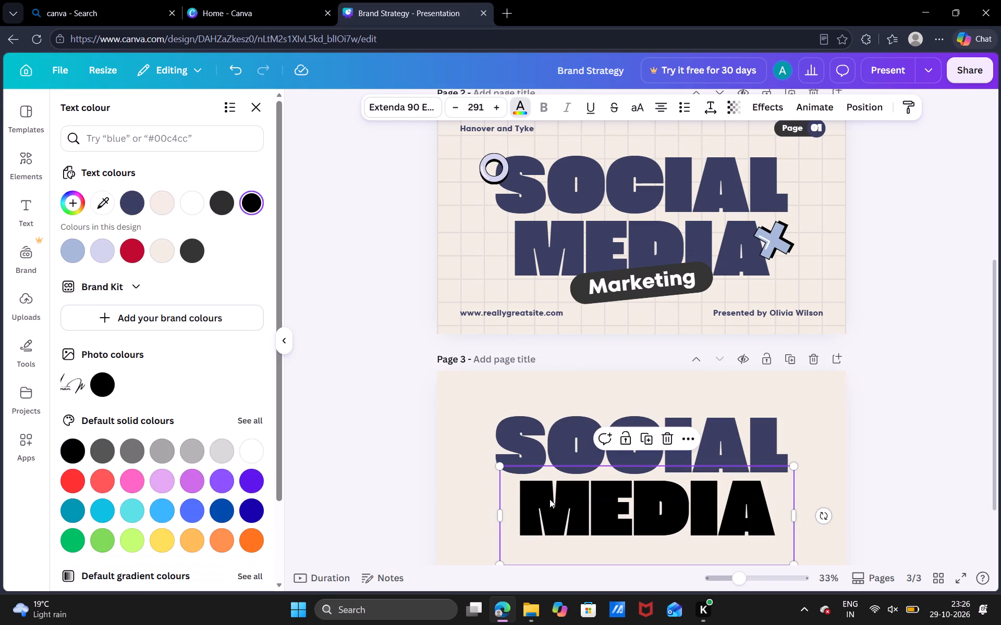
{"action": "left_click", "coordinate": [123, 195]}
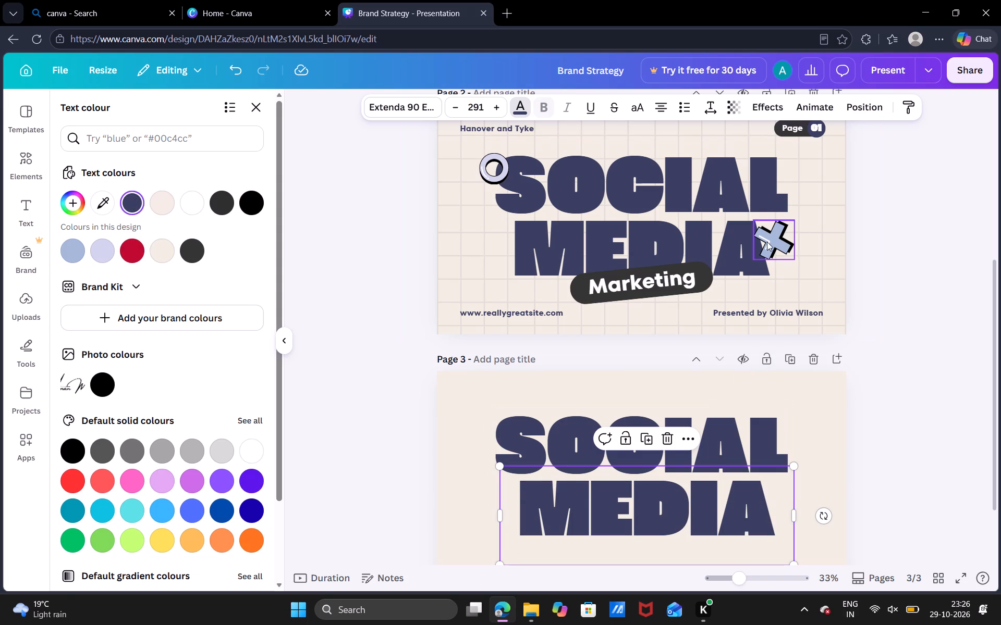
Search the Shapes elements for "RING", then clear the search and its recent entry.
{"action": "scroll", "coordinate": [767, 242], "scroll_direction": "down", "scroll_amount": 1}
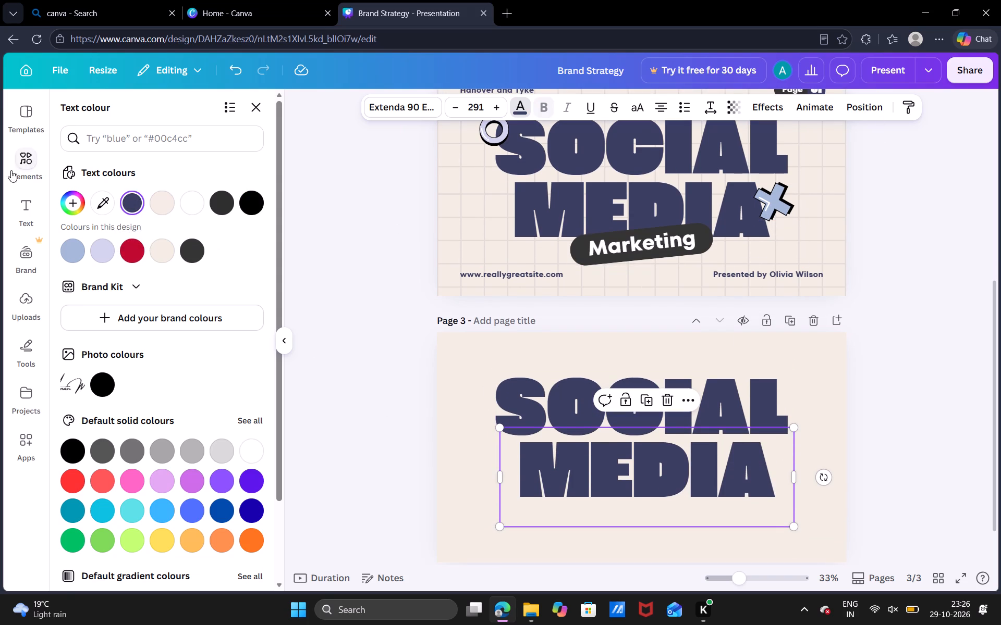
{"action": "left_click", "coordinate": [1, 156]}
{"action": "left_click", "coordinate": [28, 162]}
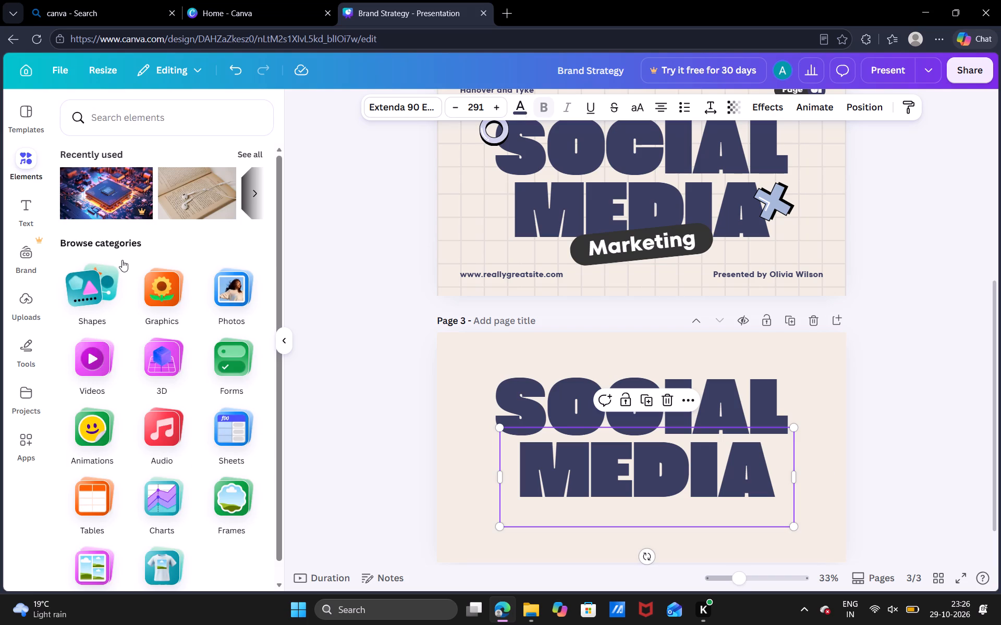
{"action": "left_click", "coordinate": [87, 277]}
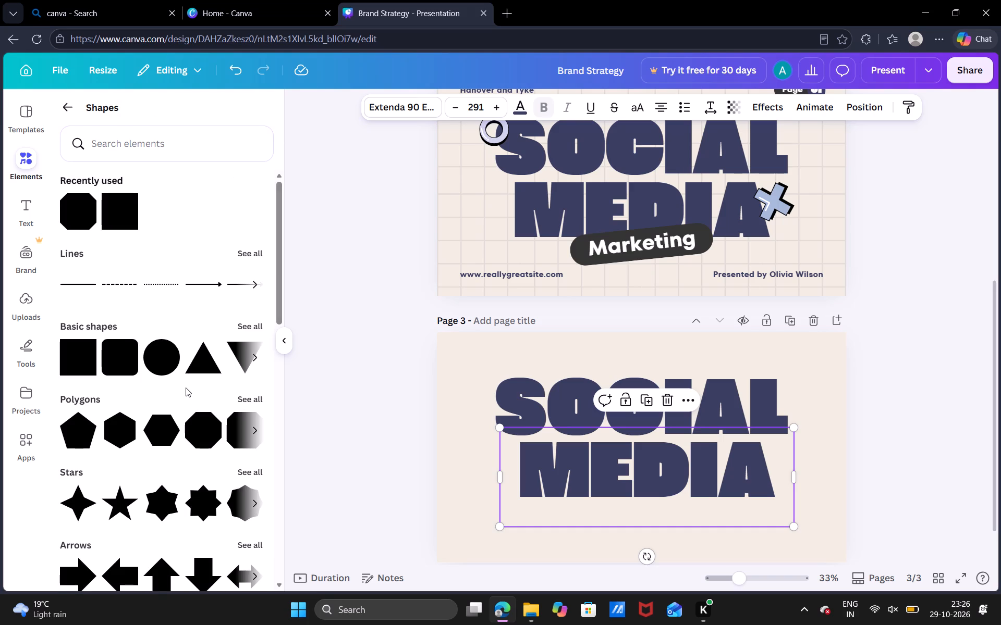
{"action": "scroll", "coordinate": [186, 387], "scroll_direction": "down", "scroll_amount": 5}
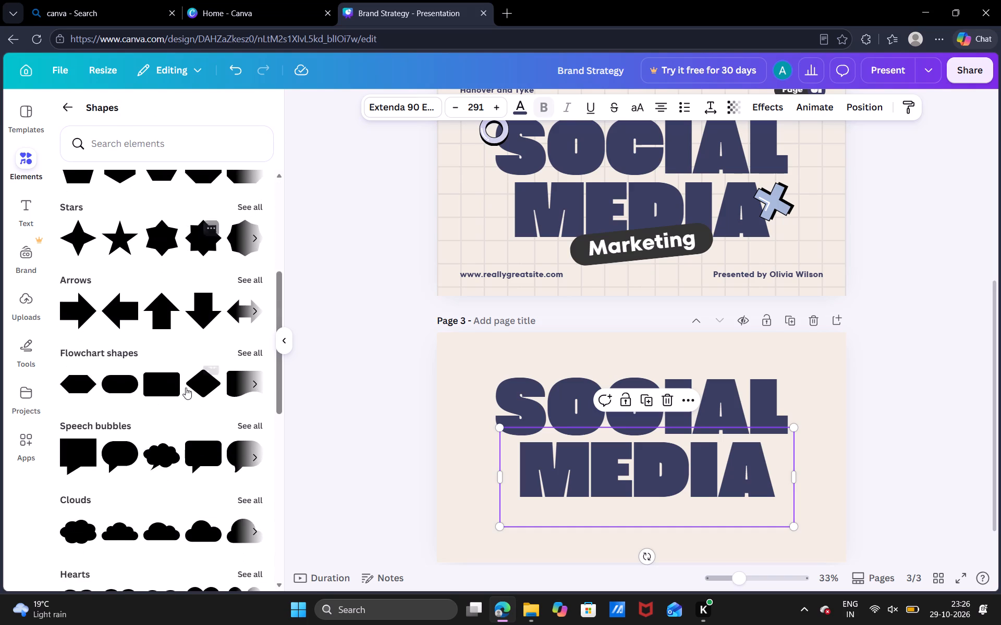
{"action": "scroll", "coordinate": [186, 387], "scroll_direction": "up", "scroll_amount": 6}
{"action": "left_click", "coordinate": [157, 151]}
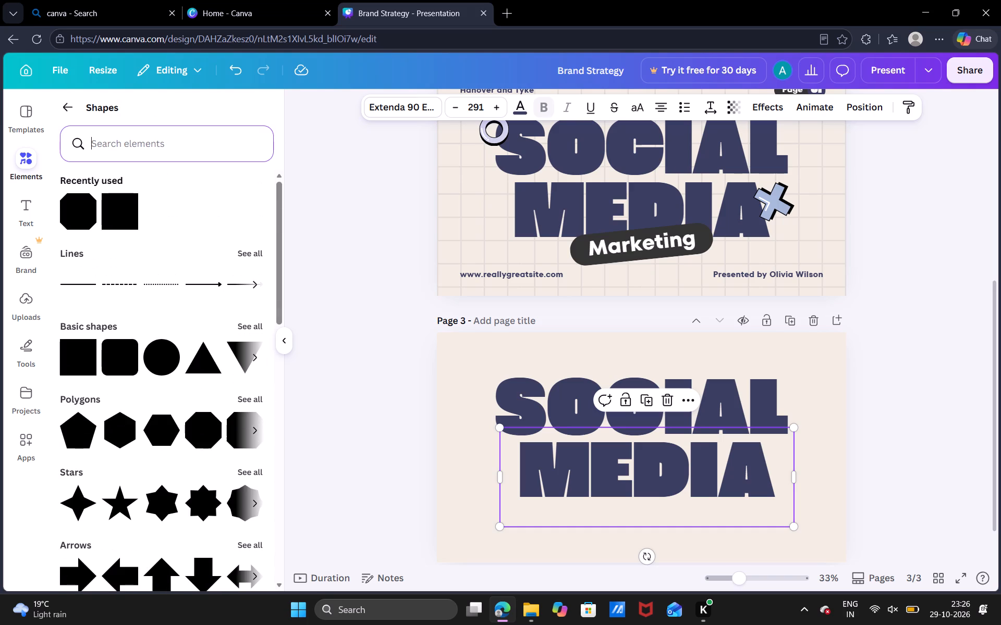
{"action": "type", "text": "RING"}
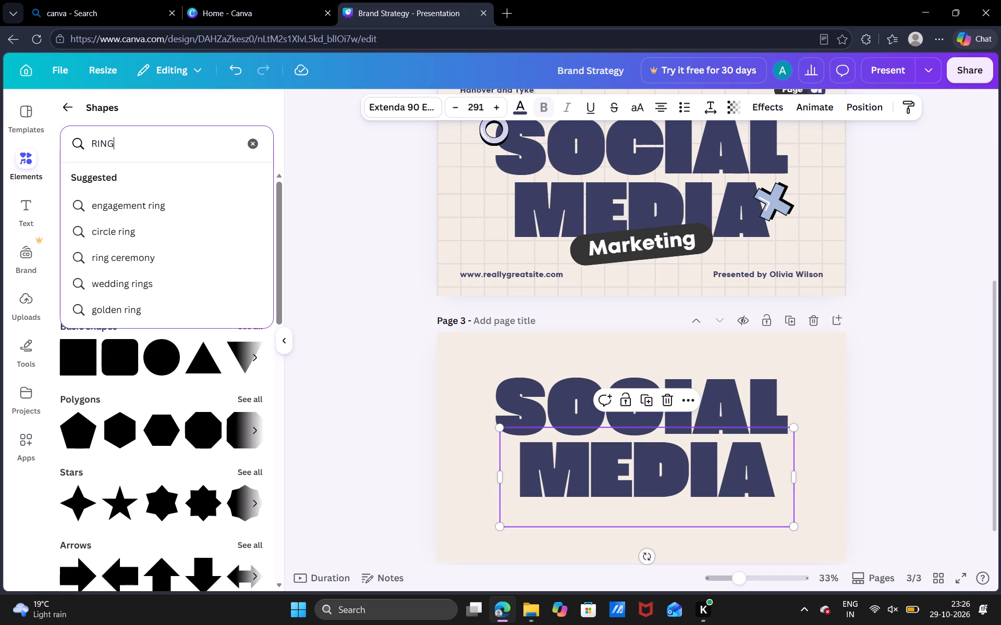
{"action": "key", "text": "Return"}
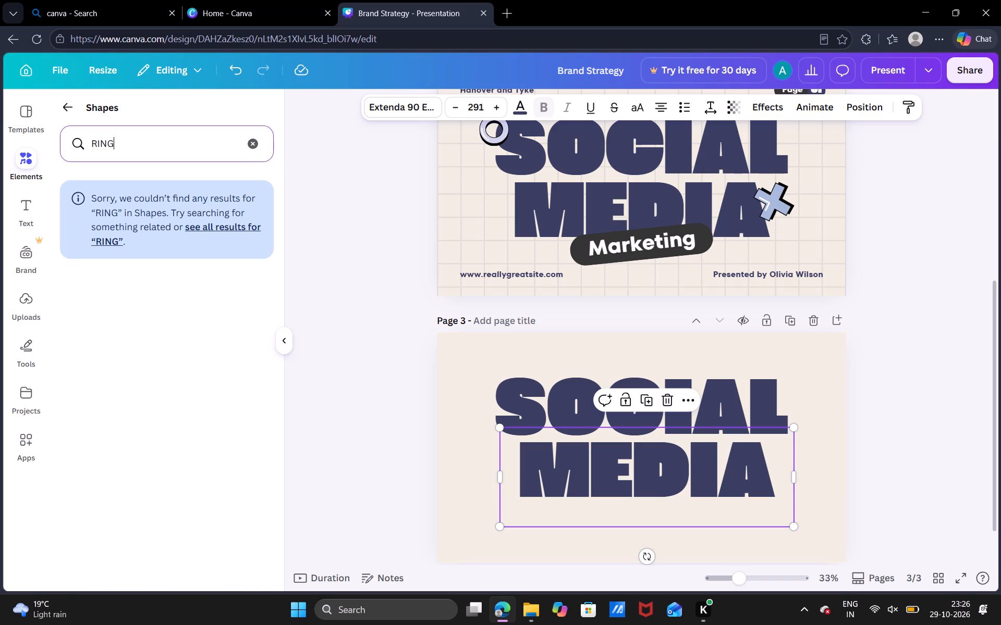
{"action": "left_click", "coordinate": [255, 147]}
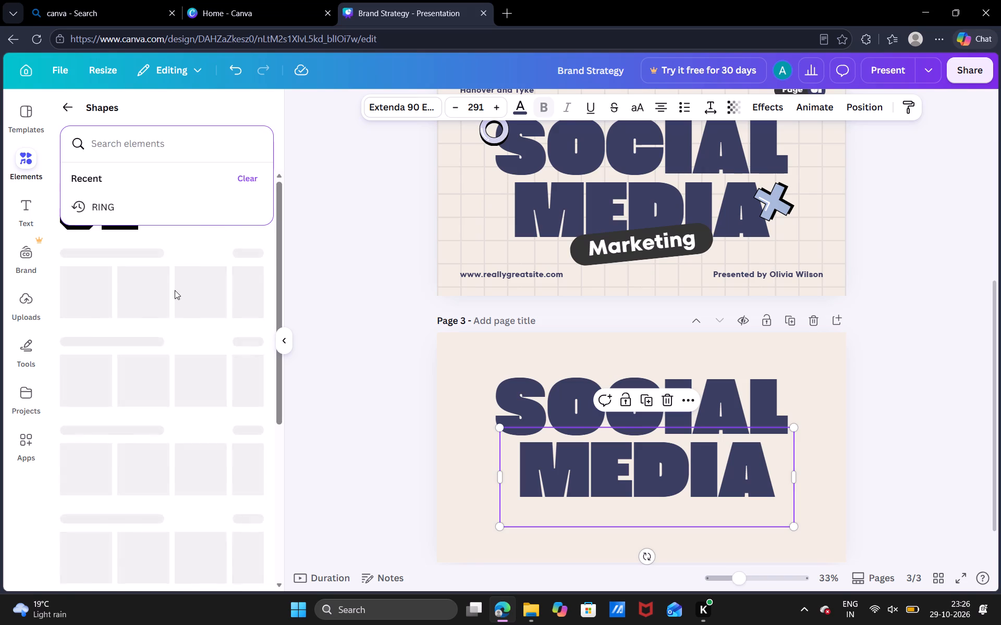
{"action": "left_click", "coordinate": [251, 175]}
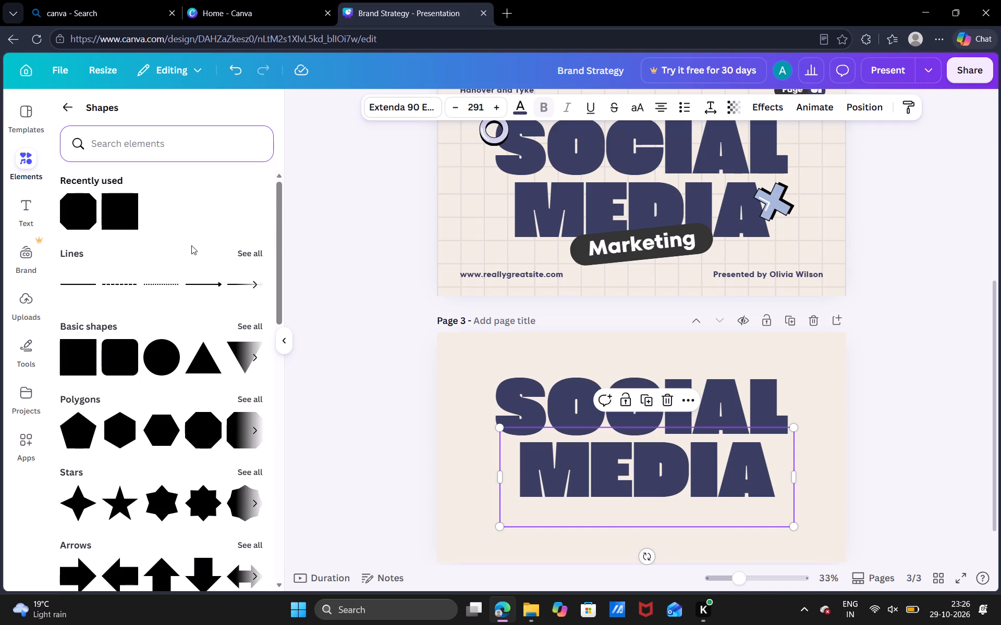
Browse the full set of basic shapes and add the plus-shaped cross to page 3.
{"action": "scroll", "coordinate": [191, 245], "scroll_direction": "down", "scroll_amount": 1}
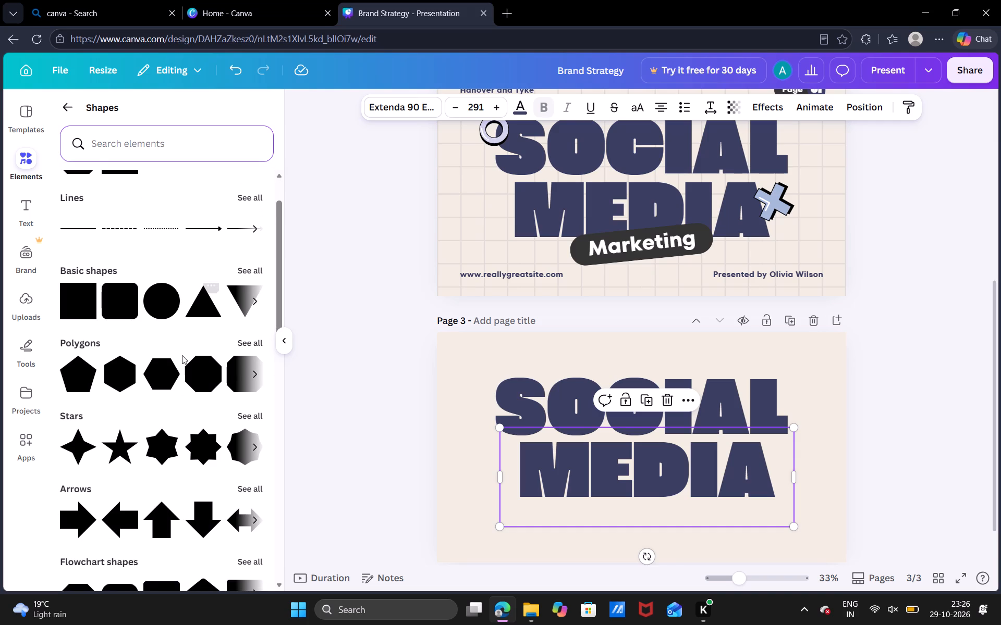
{"action": "left_click", "coordinate": [255, 305]}
{"action": "left_click", "coordinate": [255, 305]}
{"action": "left_click", "coordinate": [255, 305]}
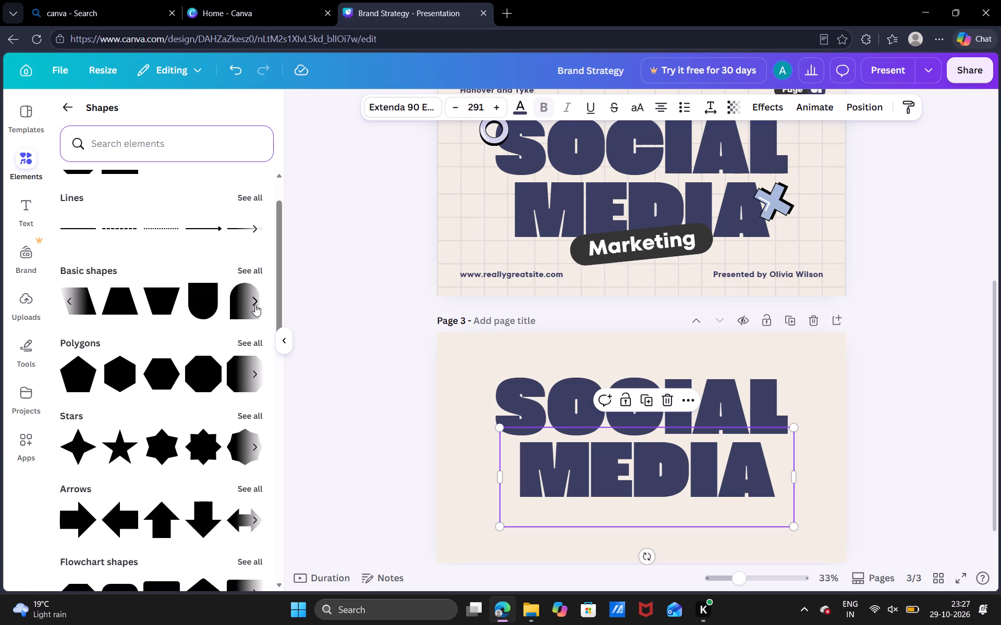
{"action": "left_click", "coordinate": [255, 305]}
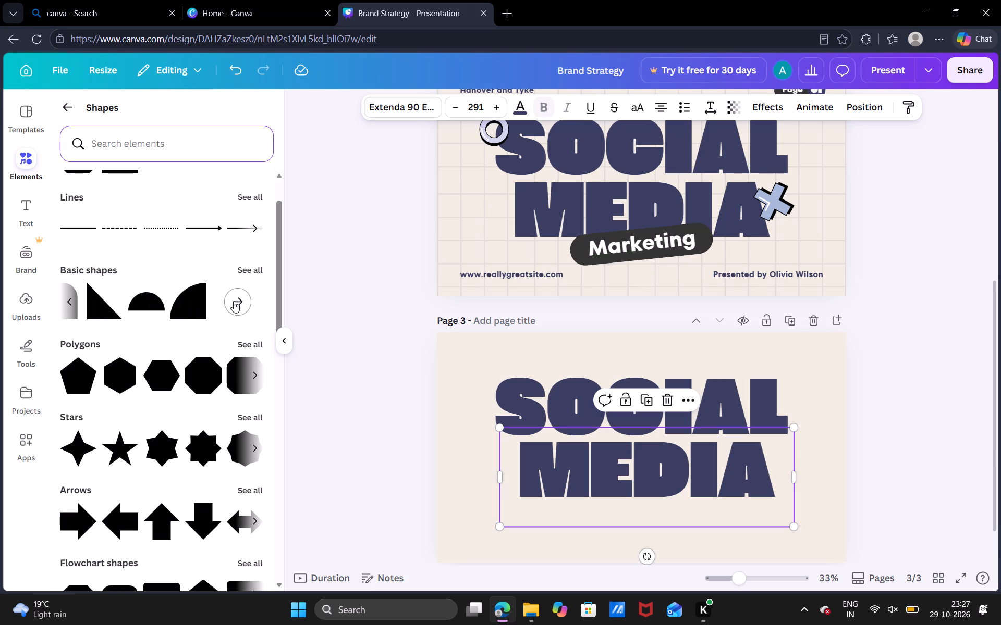
{"action": "left_click", "coordinate": [247, 276]}
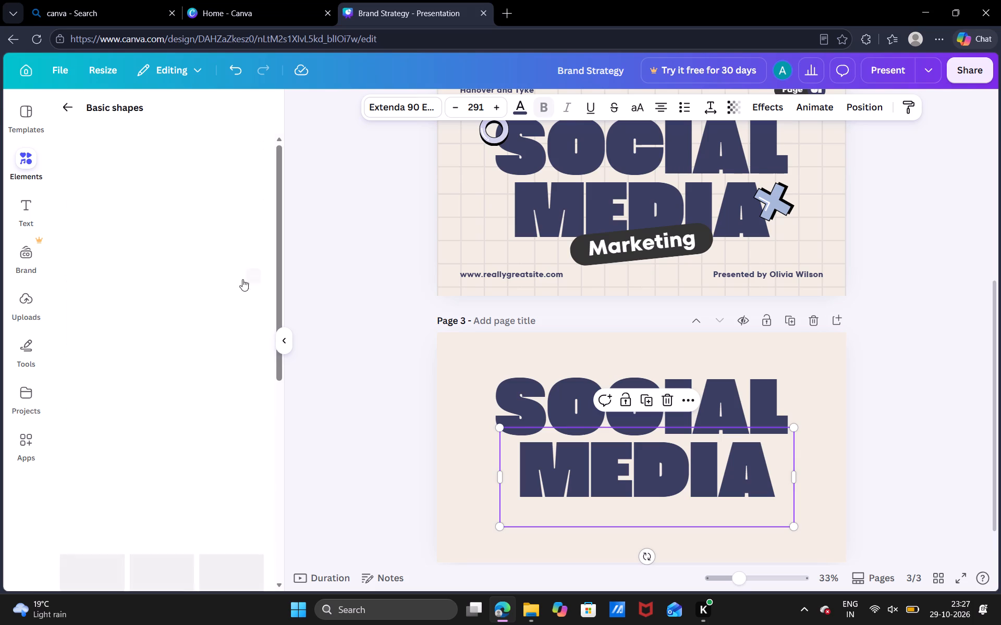
{"action": "scroll", "coordinate": [218, 298], "scroll_direction": "down", "scroll_amount": 1}
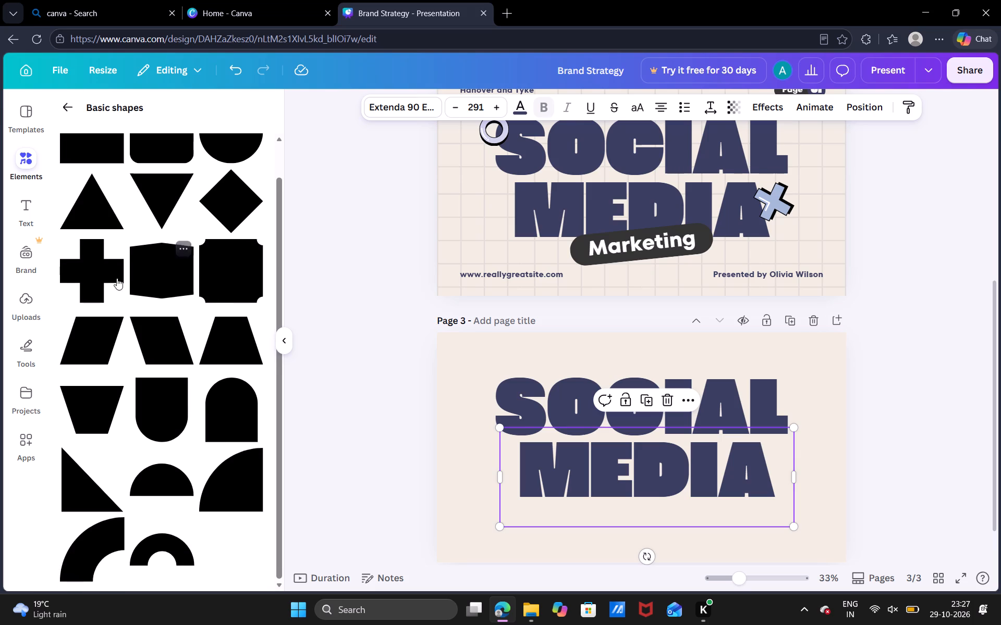
{"action": "left_click", "coordinate": [93, 261]}
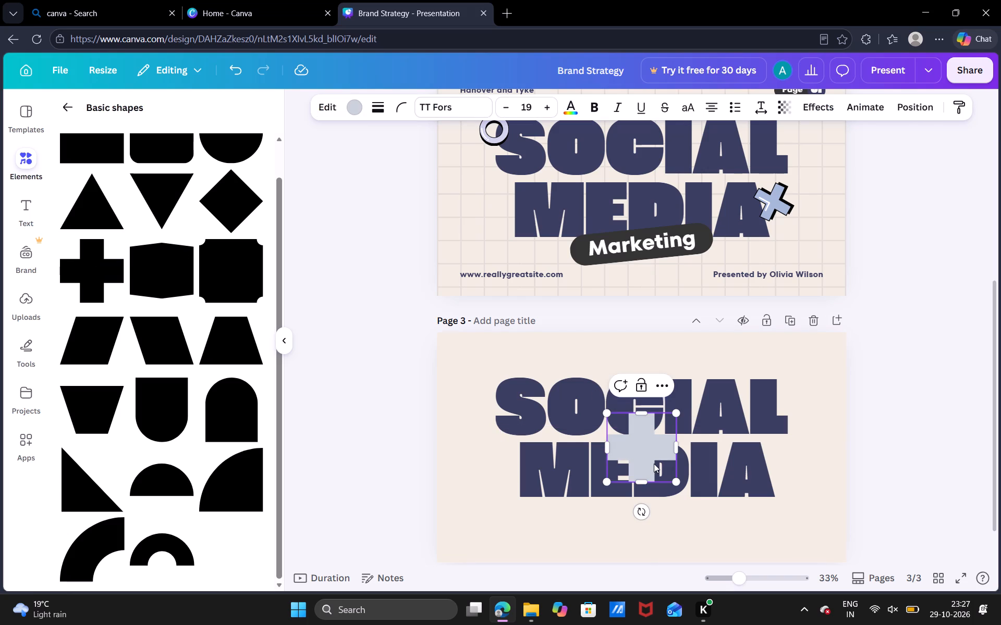
Flatten the cross to about half its height and place it over the upper right of MEDIA's final A.
{"action": "left_click_drag", "start_coordinate": [646, 486], "coordinate": [642, 476]}
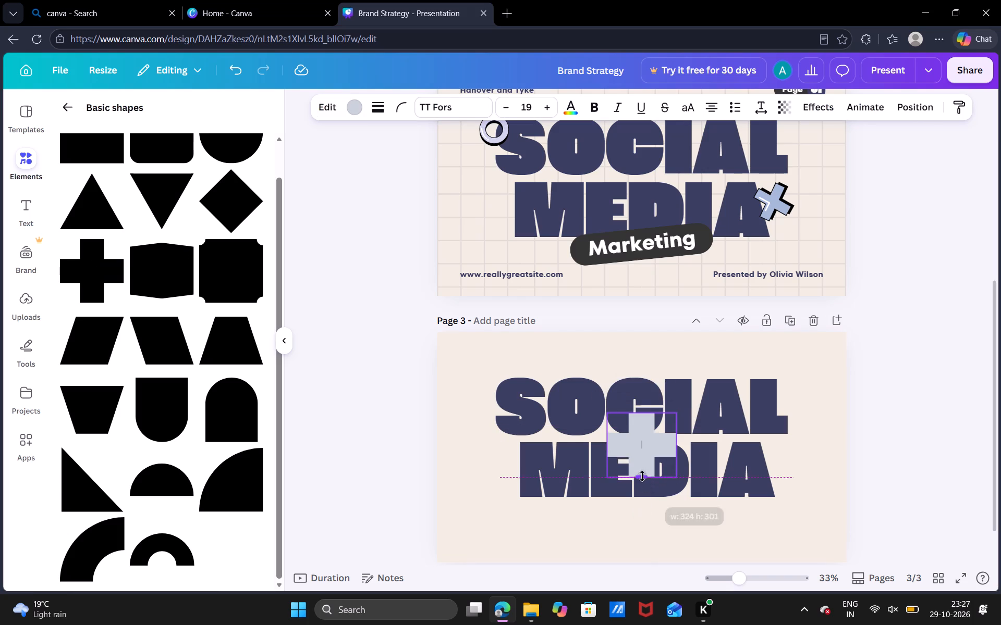
{"action": "left_click_drag", "start_coordinate": [642, 476], "coordinate": [643, 452]}
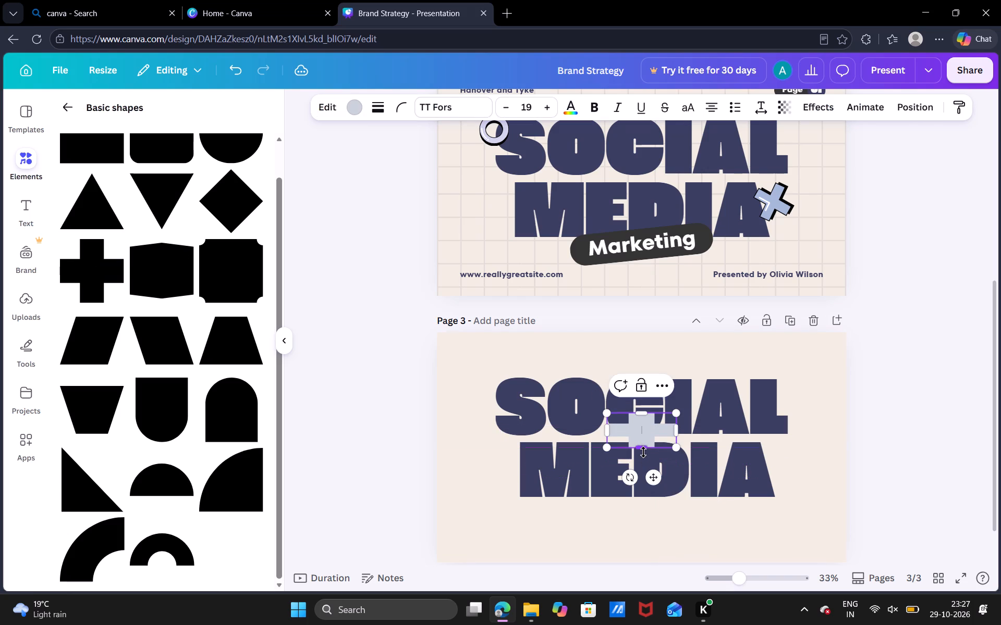
{"action": "left_click", "coordinate": [755, 541]}
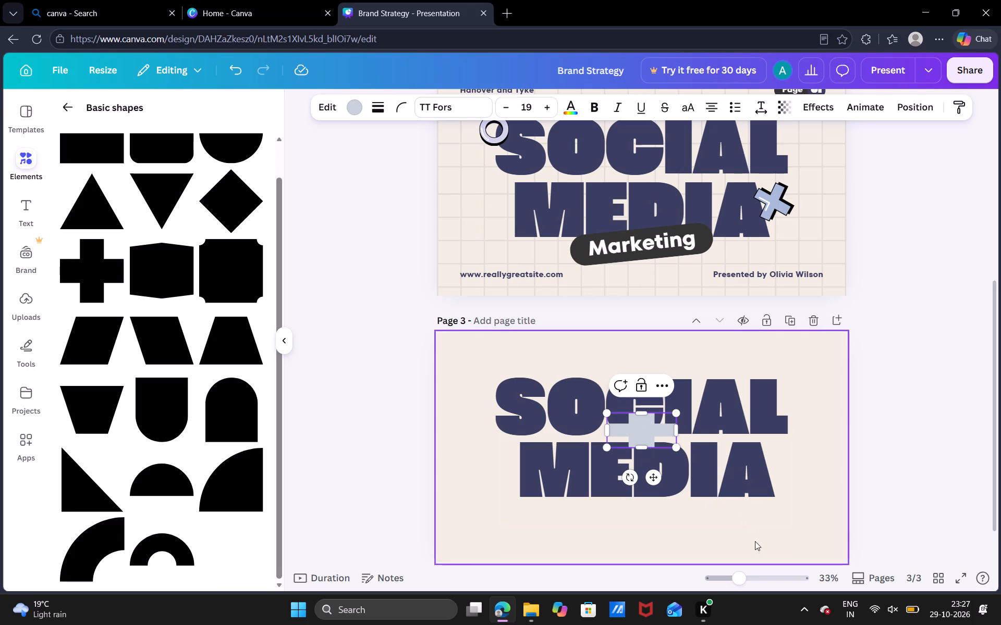
{"action": "left_click_drag", "start_coordinate": [647, 438], "coordinate": [779, 462]}
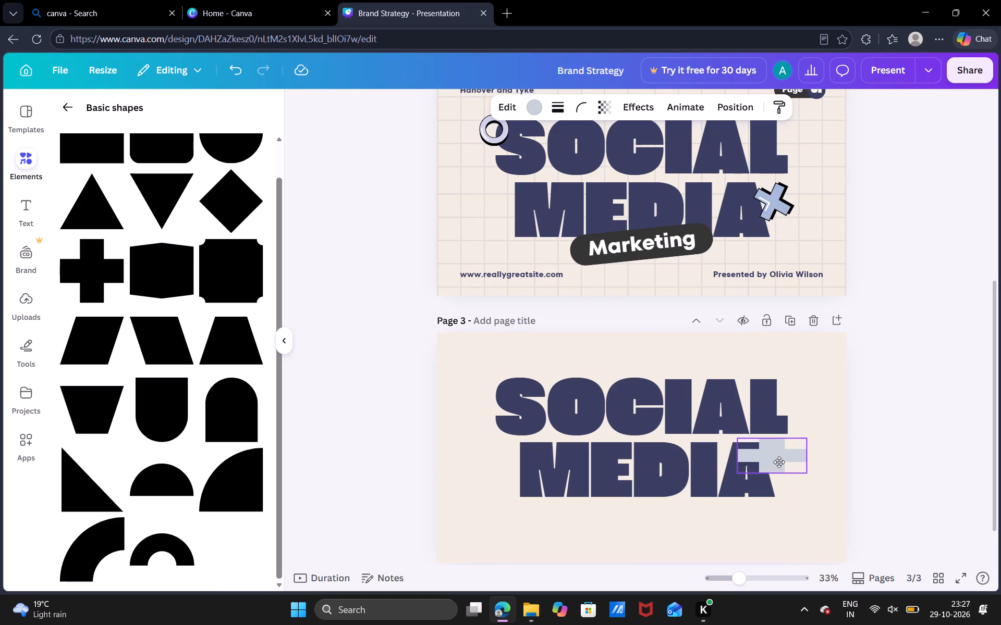
{"action": "left_click_drag", "start_coordinate": [779, 462], "coordinate": [784, 459]}
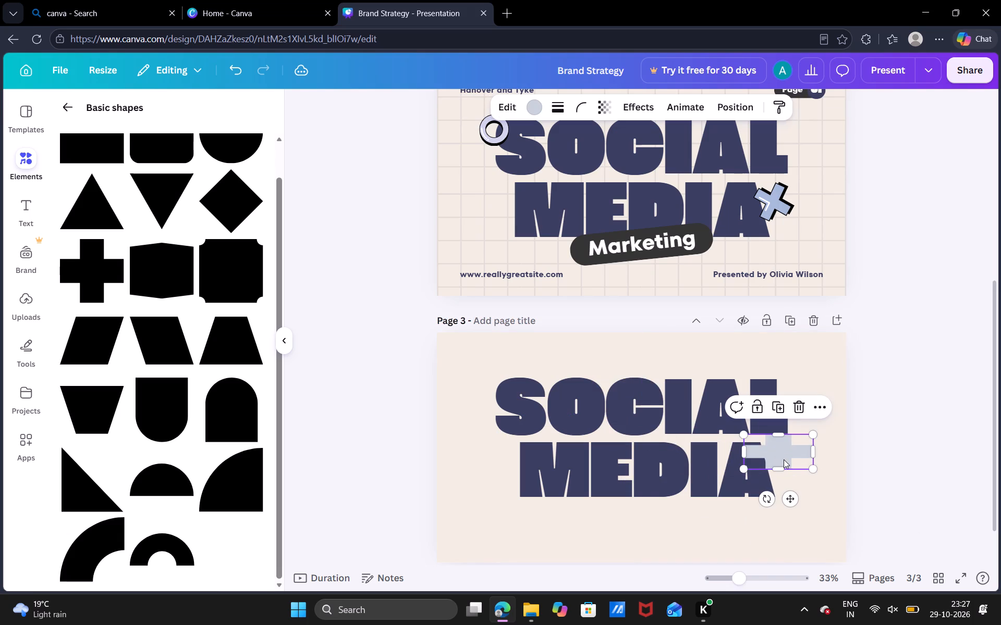
Narrow the cross to nearly page 2's cross width, trim its height to about 144, and nudge it slightly right.
{"action": "left_click_drag", "start_coordinate": [815, 450], "coordinate": [809, 450]}
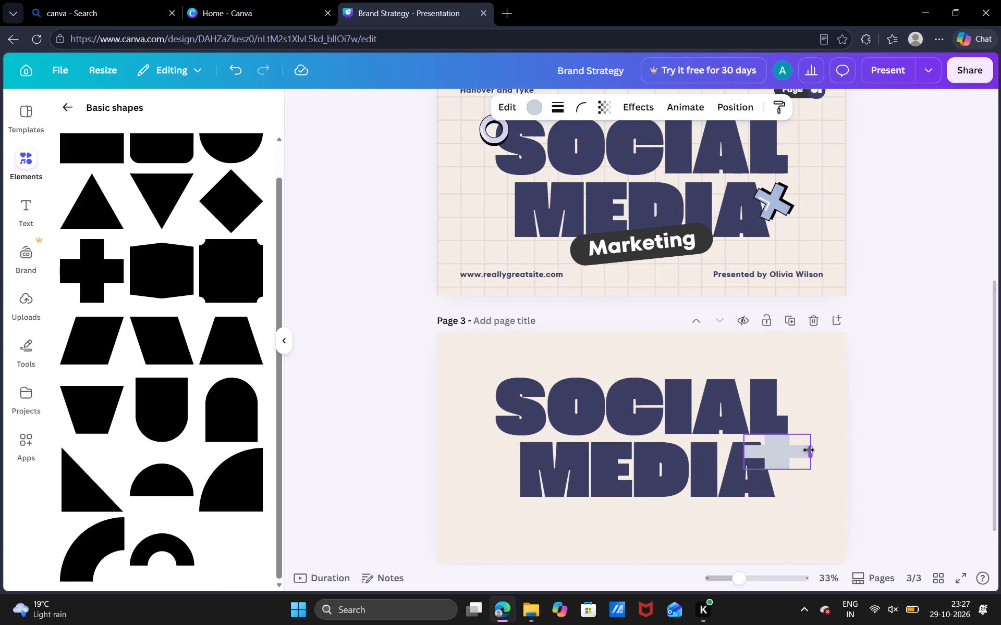
{"action": "left_click_drag", "start_coordinate": [809, 450], "coordinate": [794, 451]}
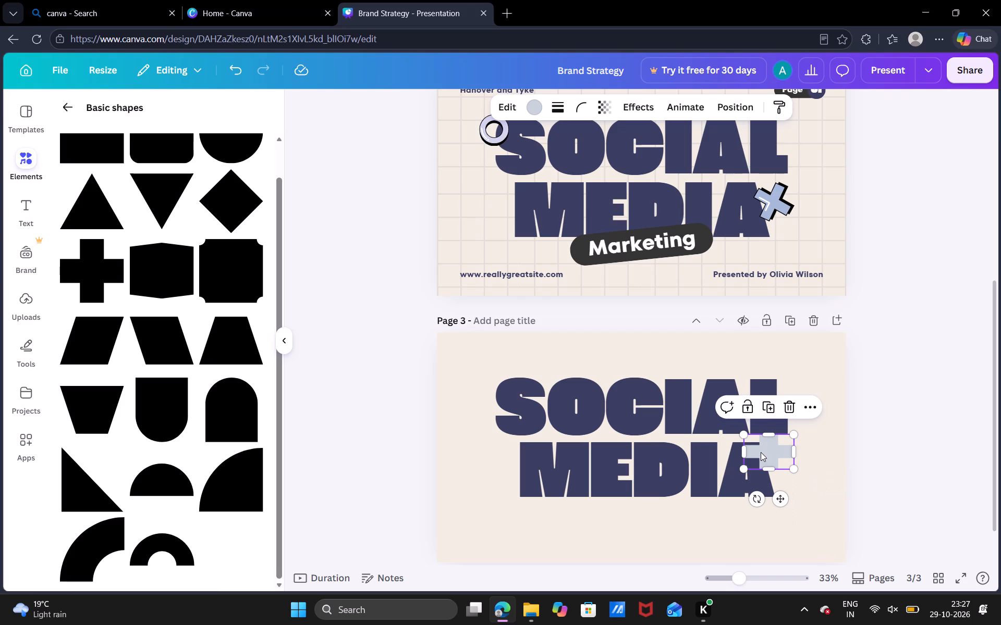
{"action": "left_click", "coordinate": [770, 432]}
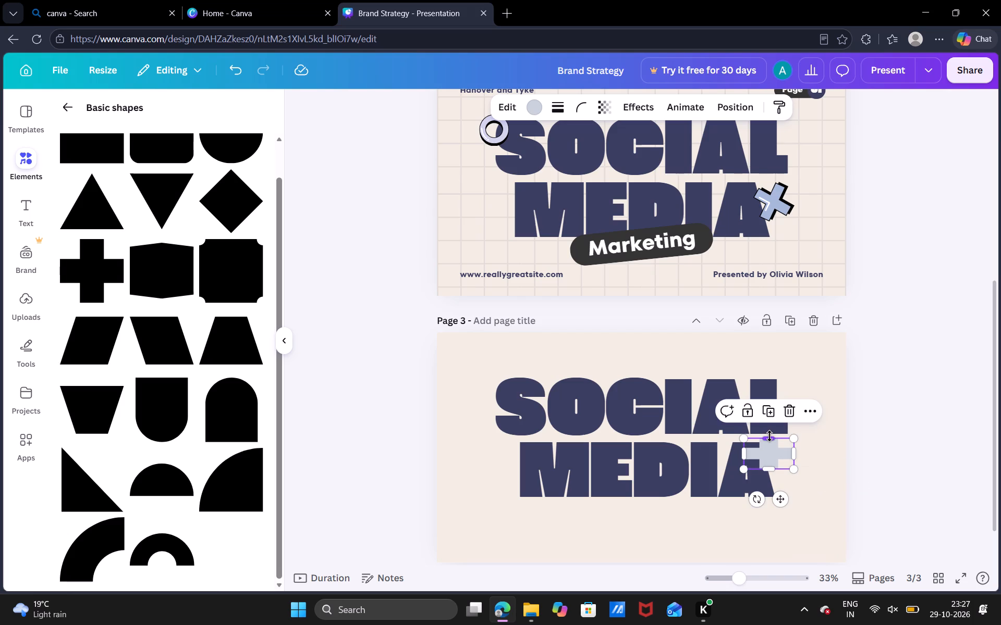
{"action": "left_click_drag", "start_coordinate": [743, 452], "coordinate": [751, 451]}
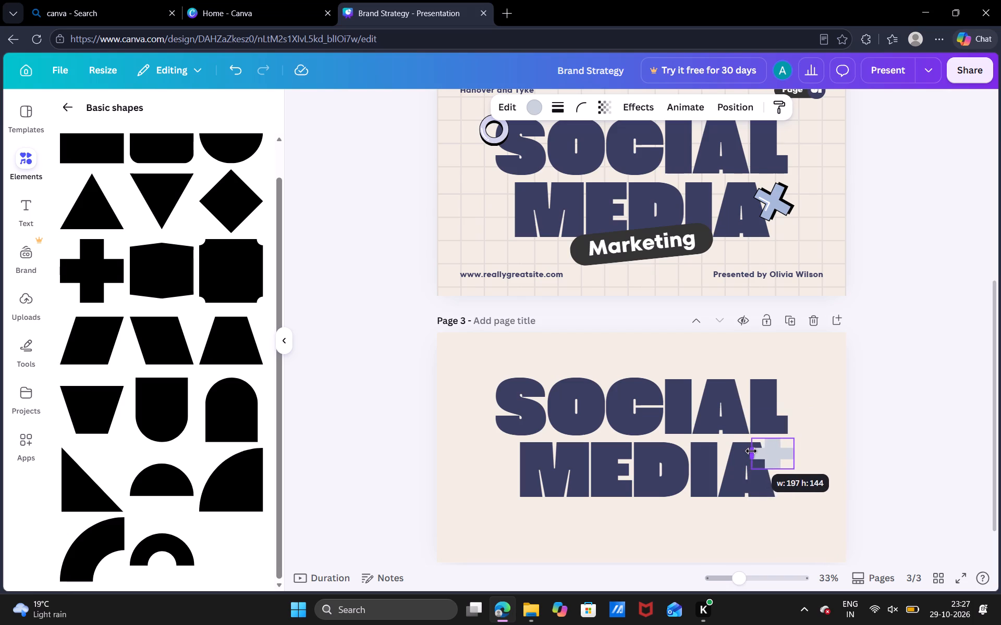
{"action": "left_click_drag", "start_coordinate": [751, 451], "coordinate": [754, 451]}
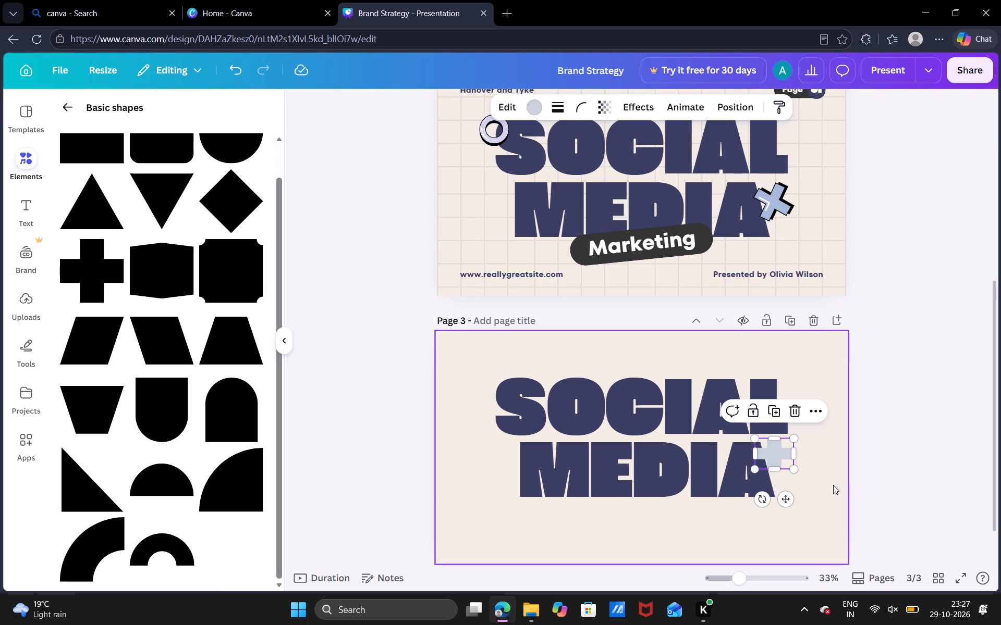
{"action": "left_click", "coordinate": [826, 454]}
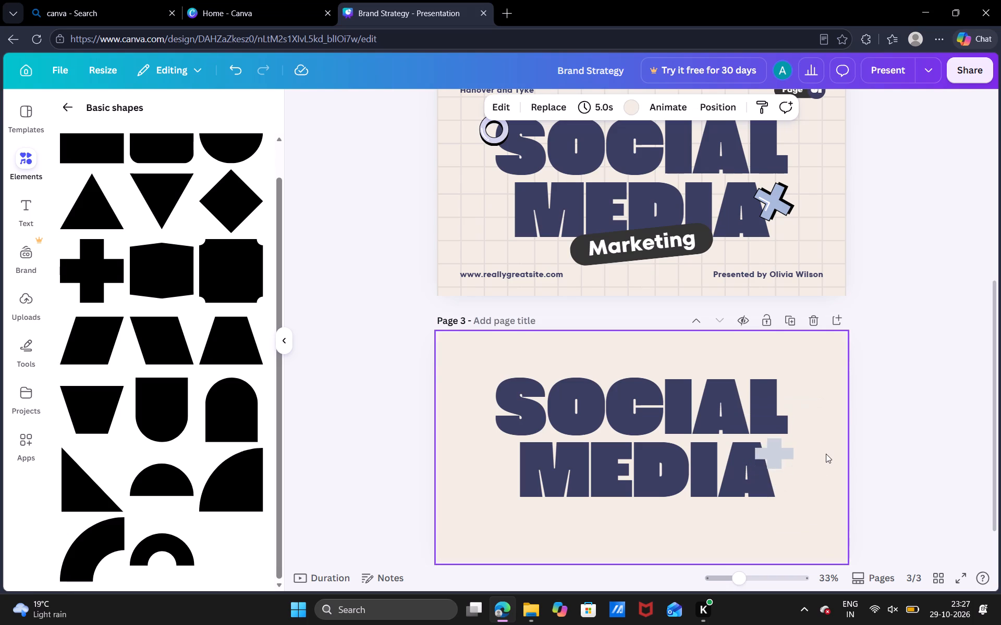
{"action": "left_click_drag", "start_coordinate": [774, 459], "coordinate": [780, 458]}
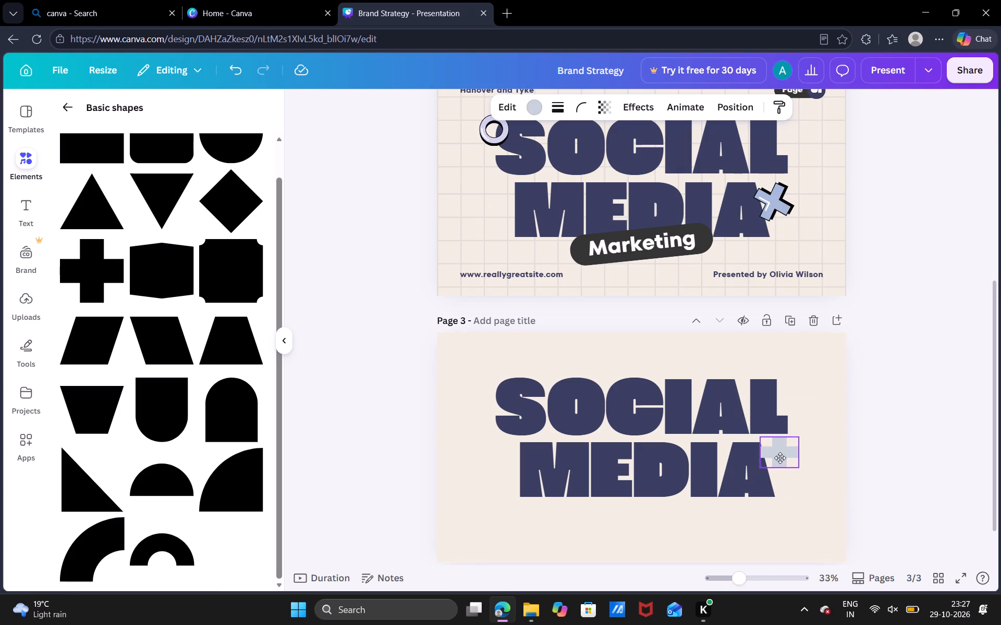
{"action": "left_click_drag", "start_coordinate": [780, 458], "coordinate": [779, 458]}
Rotate the cross on page 3 clockwise to about 19°, tilting it like page 2's cross.
{"action": "left_click", "coordinate": [768, 497]}
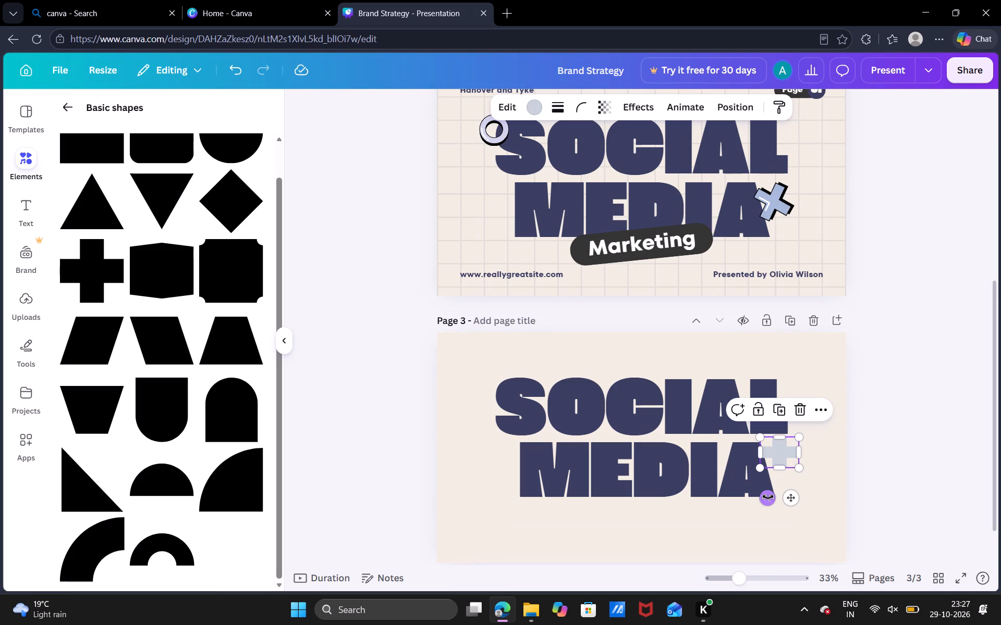
{"action": "left_click", "coordinate": [768, 497]}
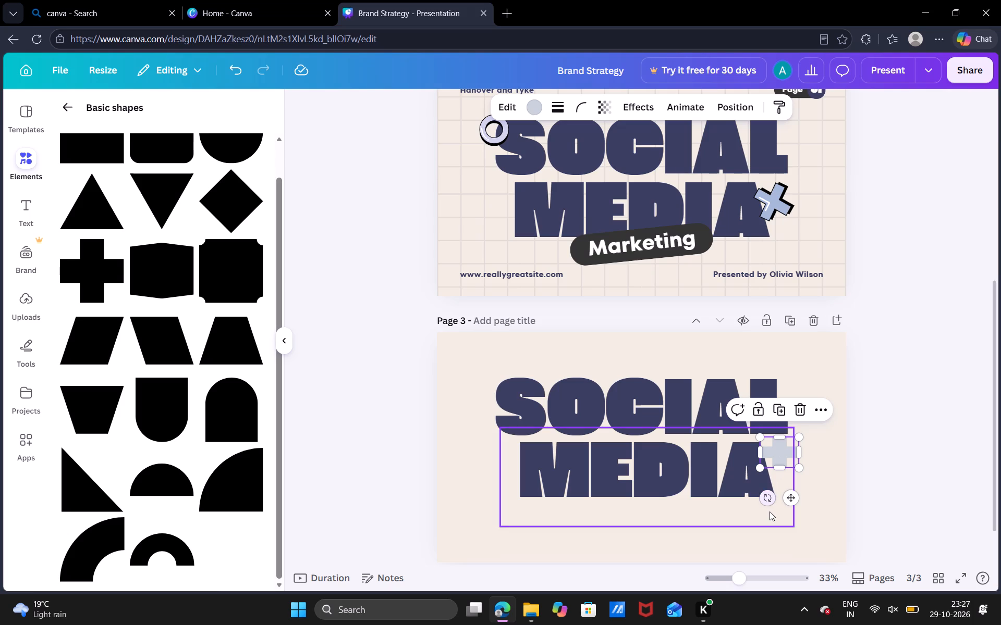
{"action": "left_click", "coordinate": [767, 495]}
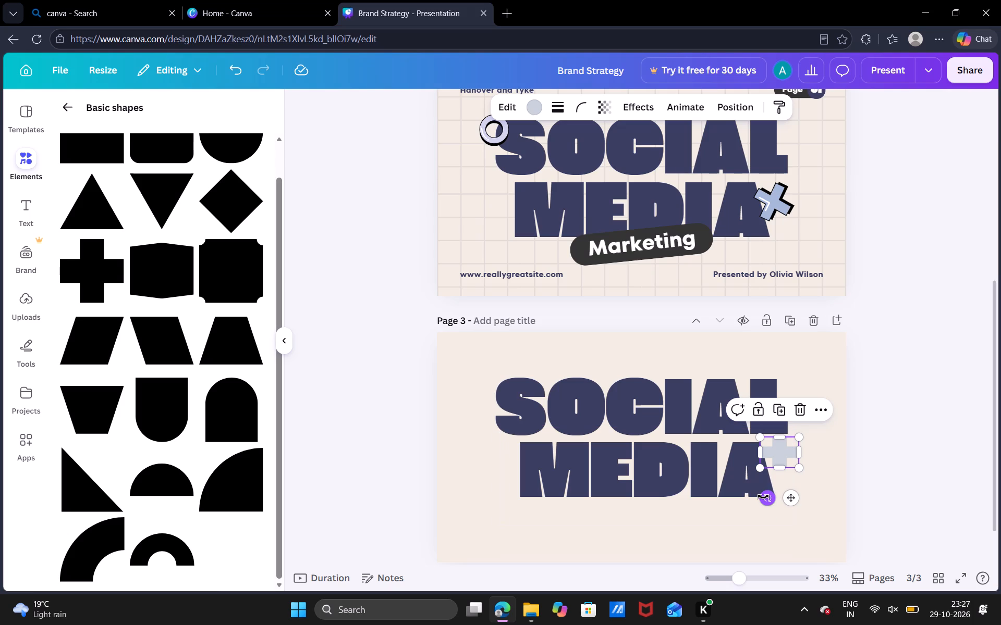
{"action": "left_click", "coordinate": [763, 496]}
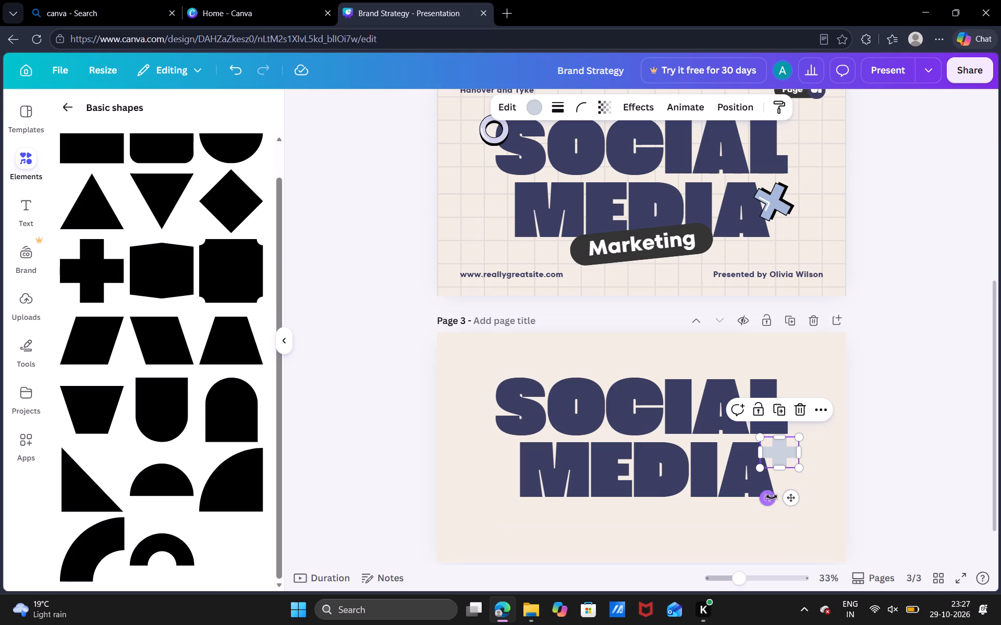
{"action": "left_click", "coordinate": [771, 498]}
{"action": "left_click_drag", "start_coordinate": [771, 498], "coordinate": [772, 508]}
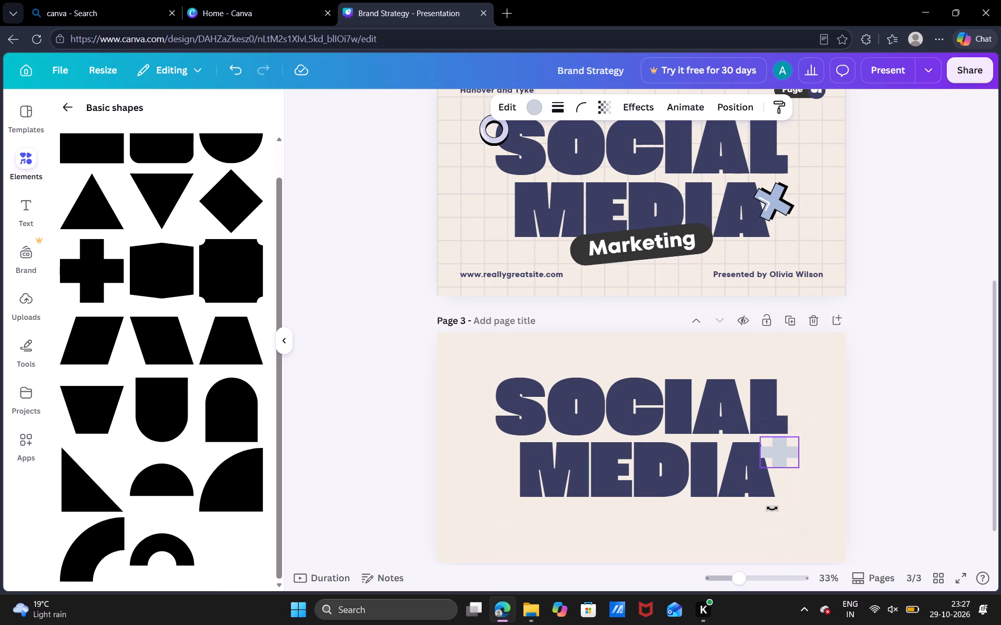
{"action": "left_click_drag", "start_coordinate": [772, 508], "coordinate": [785, 527]}
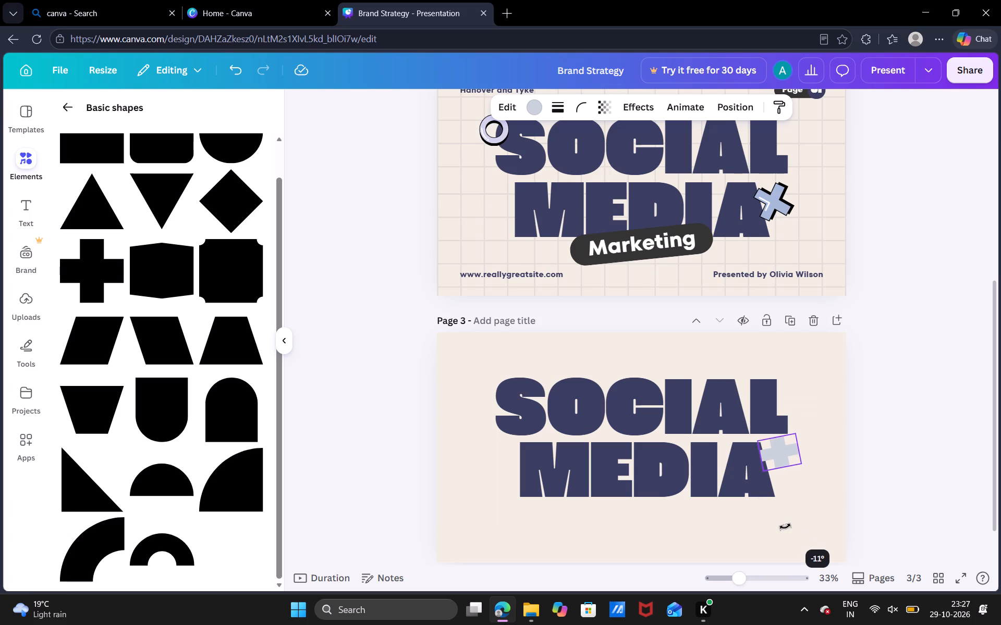
{"action": "left_click_drag", "start_coordinate": [785, 527], "coordinate": [751, 507]}
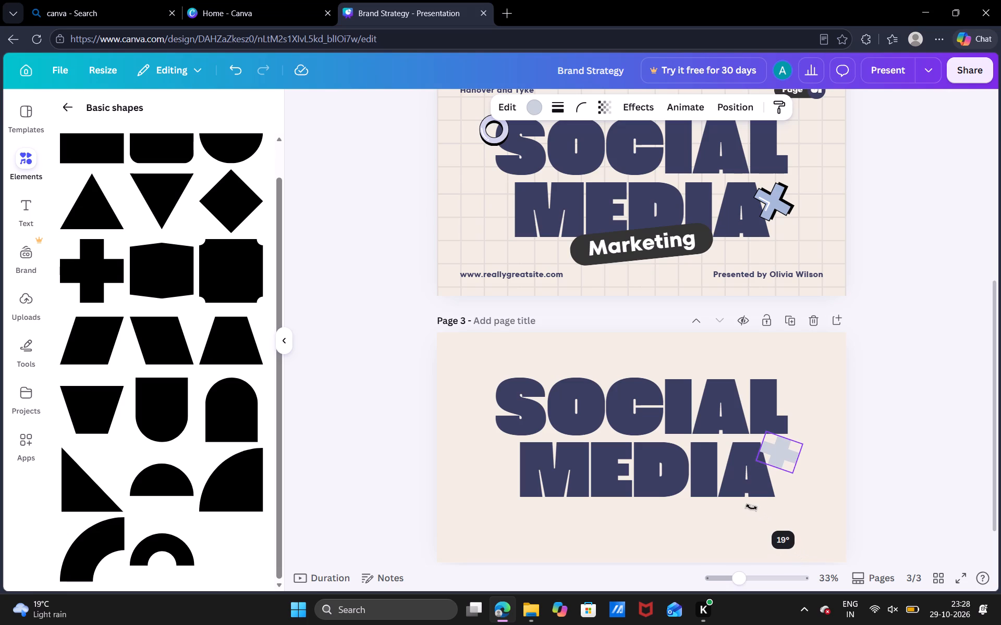
{"action": "left_click_drag", "start_coordinate": [751, 507], "coordinate": [751, 506]}
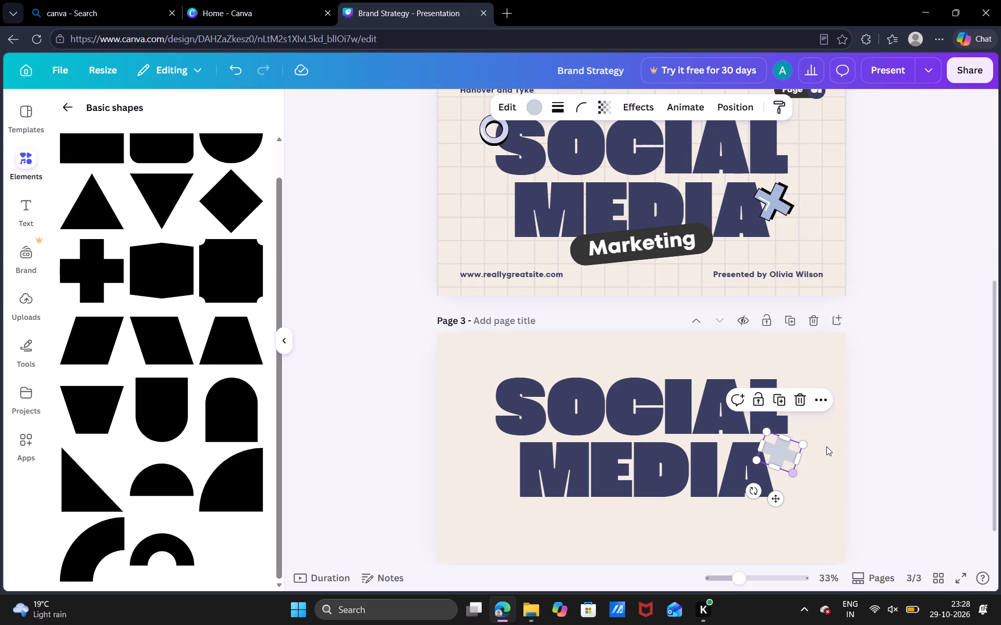
Move the tilted cross slightly down and to the left over the final A of MEDIA.
{"action": "left_click", "coordinate": [826, 446]}
{"action": "left_click_drag", "start_coordinate": [779, 460], "coordinate": [778, 464]}
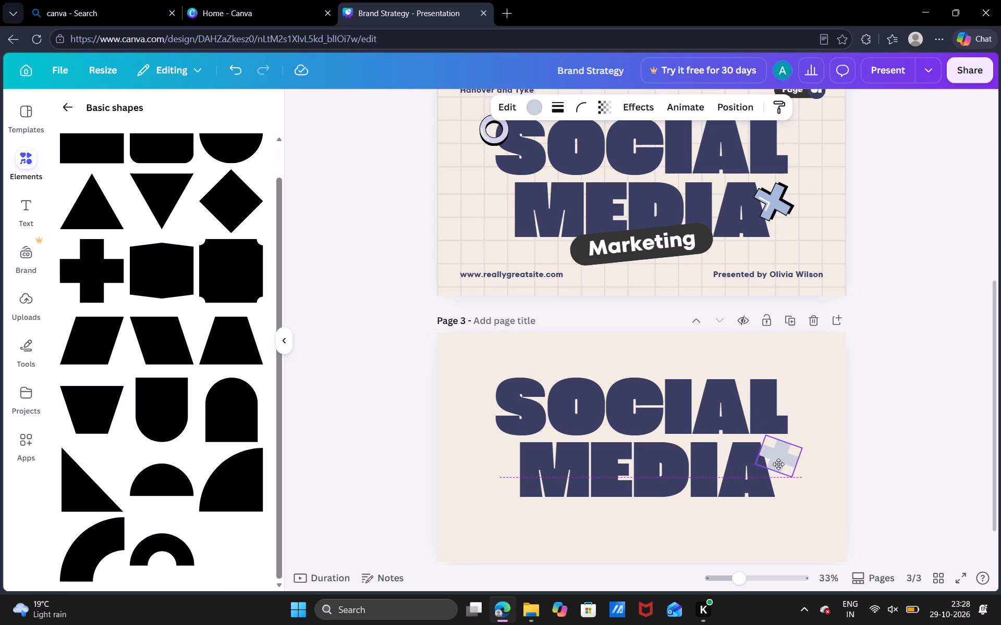
{"action": "left_click_drag", "start_coordinate": [778, 464], "coordinate": [776, 466]}
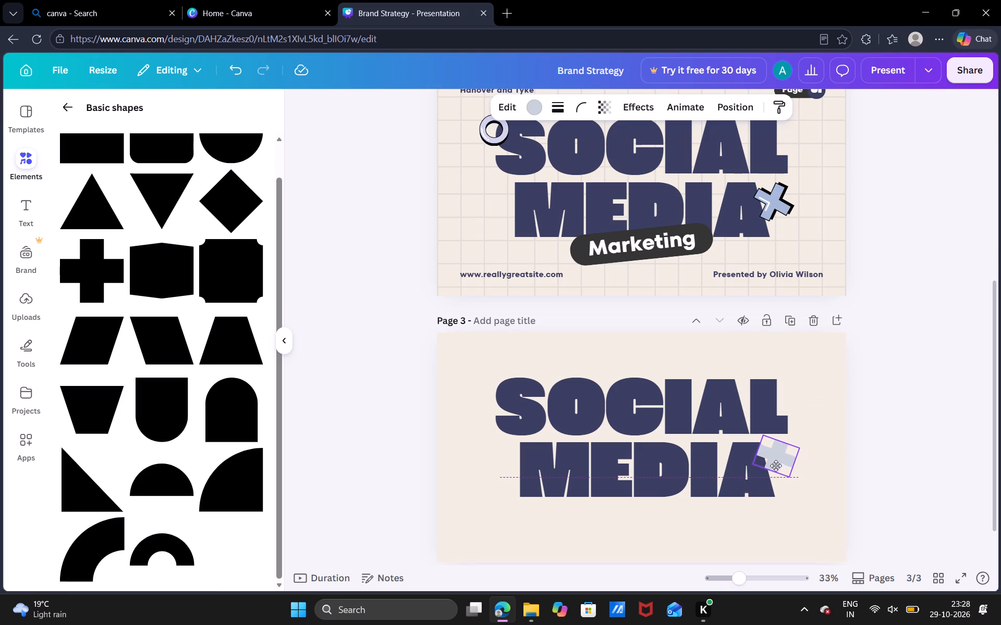
{"action": "left_click_drag", "start_coordinate": [776, 466], "coordinate": [776, 467]}
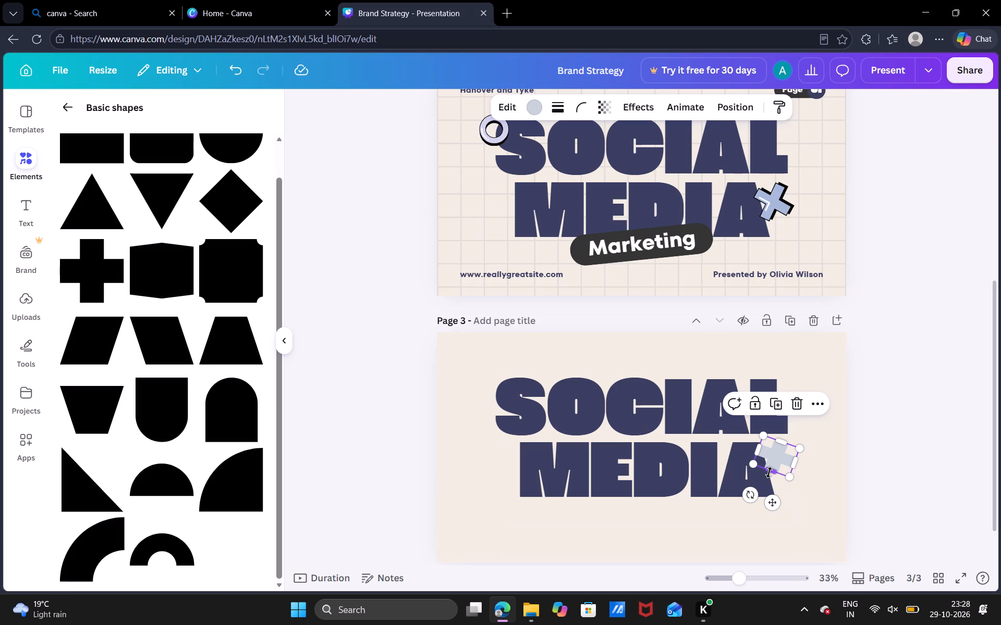
Scale the tilted cross down to about 145 by 115 and shift it left so it overlaps the A of MEDIA.
{"action": "left_click_drag", "start_coordinate": [751, 466], "coordinate": [752, 465]}
{"action": "left_click_drag", "start_coordinate": [752, 465], "coordinate": [761, 464]}
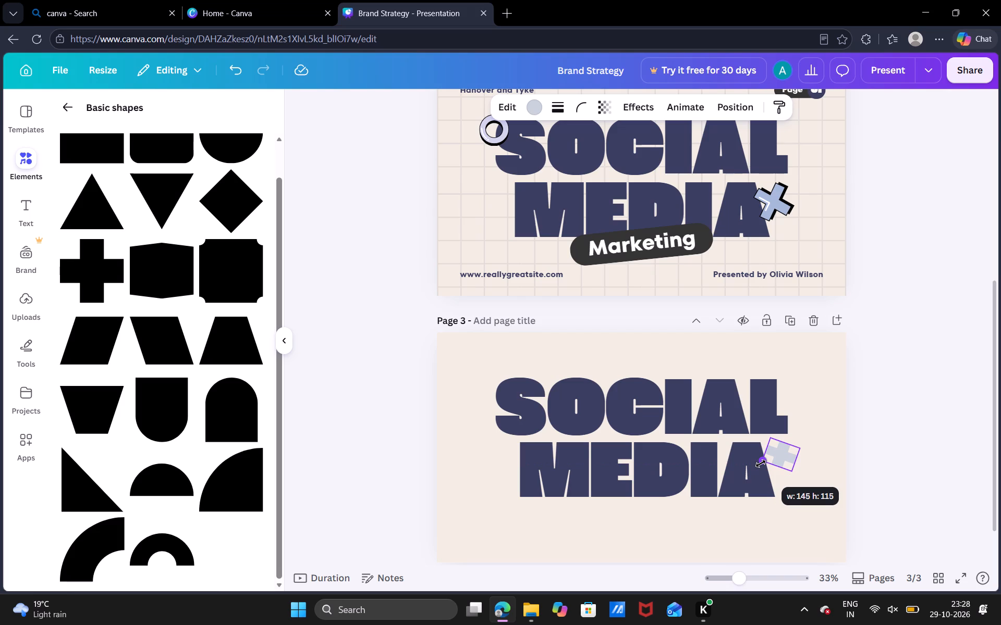
{"action": "left_click_drag", "start_coordinate": [761, 464], "coordinate": [760, 465]}
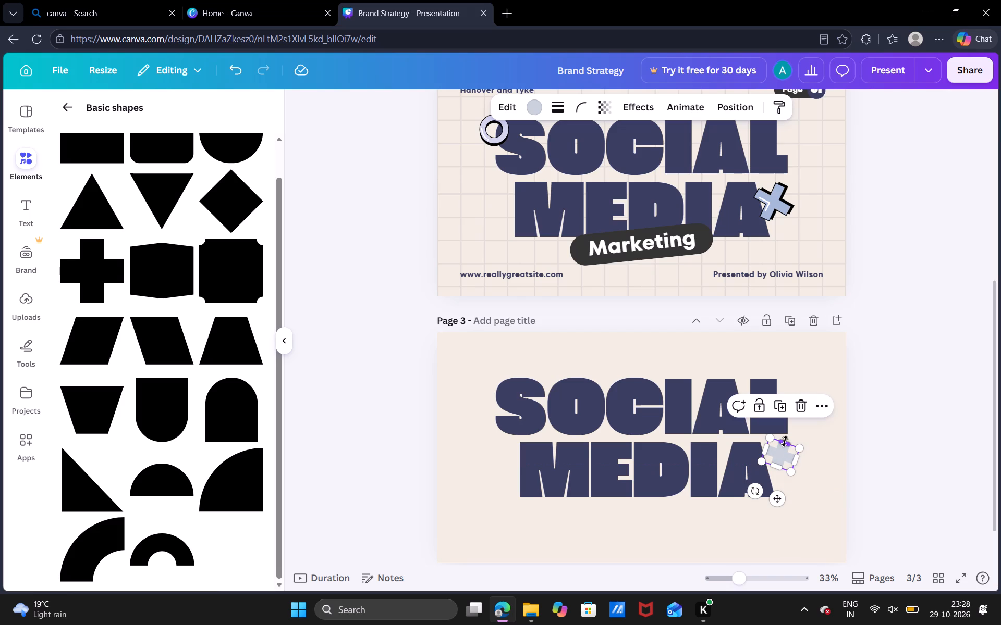
{"action": "left_click", "coordinate": [785, 441]}
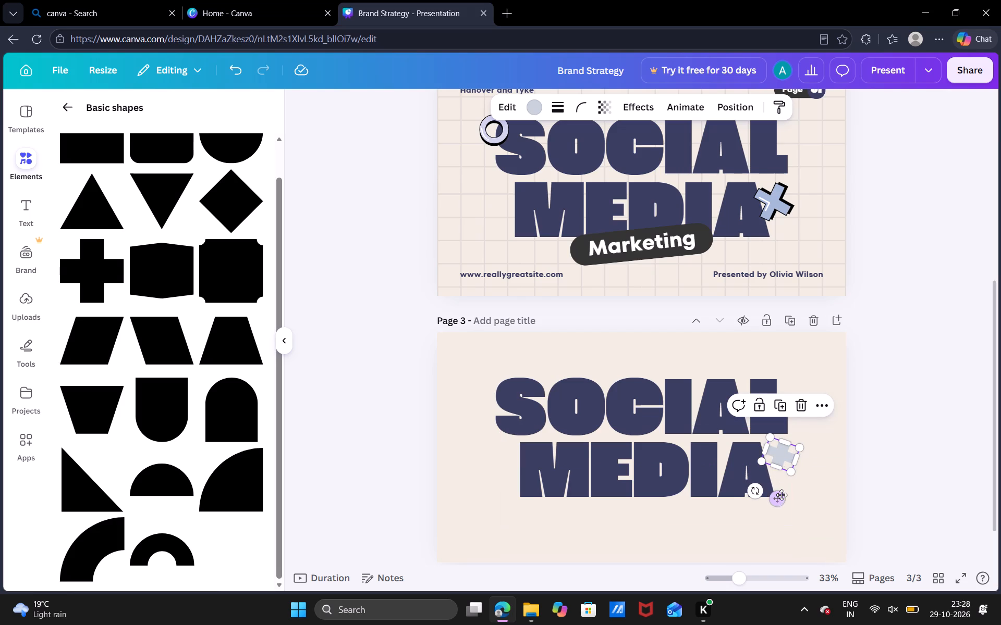
{"action": "left_click", "coordinate": [782, 457]}
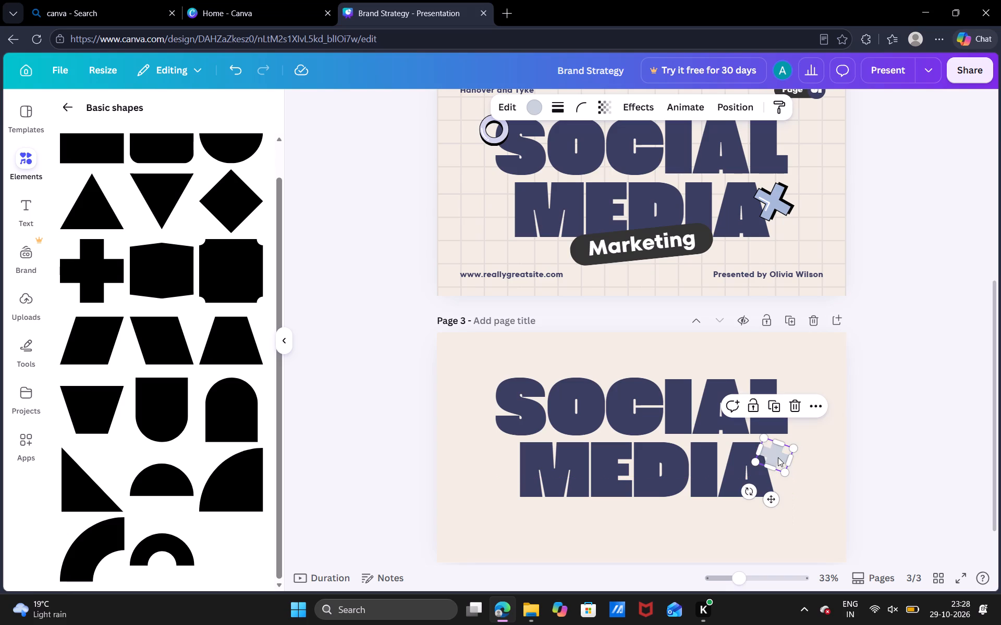
{"action": "left_click", "coordinate": [826, 457]}
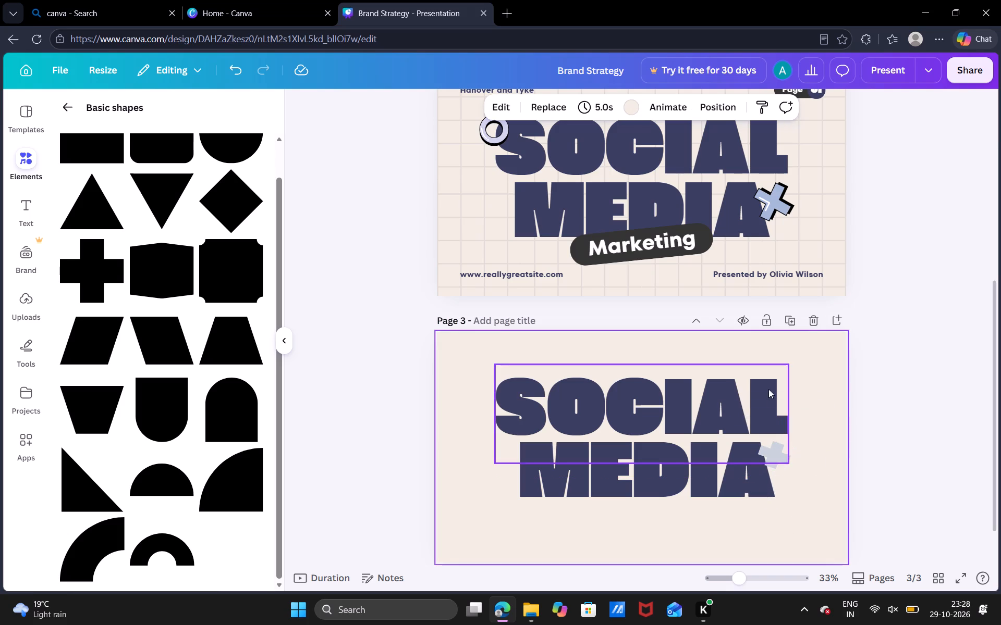
Rotate the cross on page 3 further clockwise to about 33° to tilt it more like page 2's cross.
{"action": "left_click", "coordinate": [780, 454]}
{"action": "left_click_drag", "start_coordinate": [779, 439], "coordinate": [780, 434]}
{"action": "triple_click", "coordinate": [748, 487]}
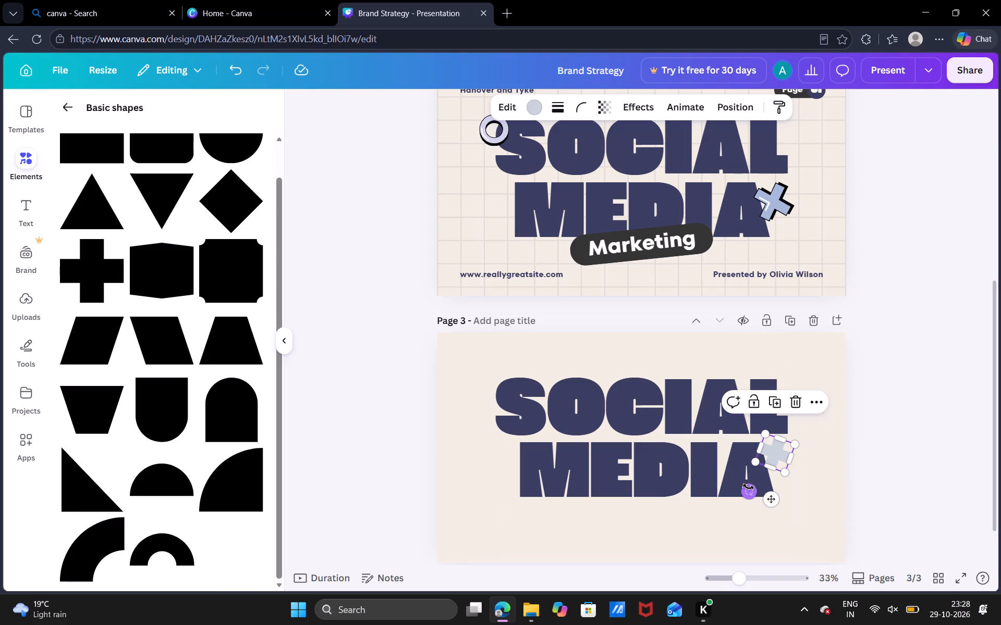
{"action": "triple_click", "coordinate": [748, 487]}
{"action": "left_click", "coordinate": [748, 487]}
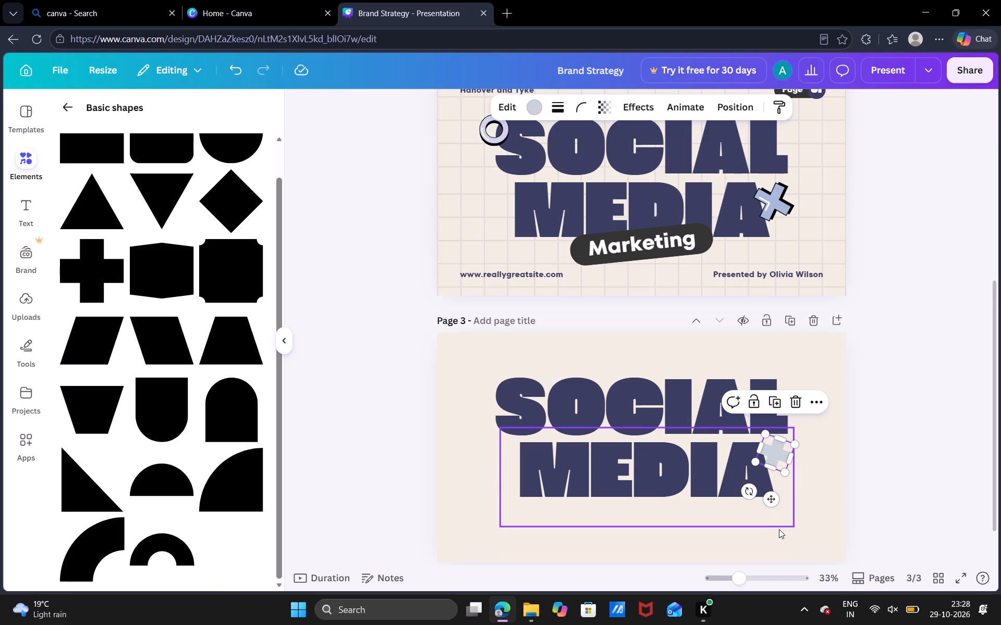
{"action": "triple_click", "coordinate": [777, 529]}
{"action": "left_click", "coordinate": [774, 459]}
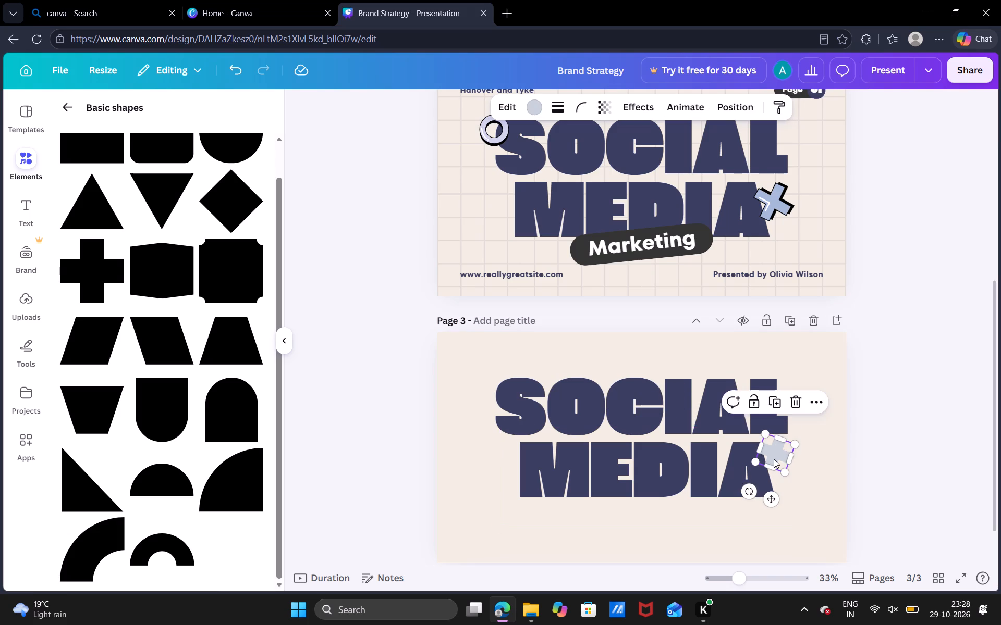
{"action": "left_click", "coordinate": [748, 490]}
{"action": "left_click", "coordinate": [748, 490]}
{"action": "left_click_drag", "start_coordinate": [748, 490], "coordinate": [749, 492]}
{"action": "left_click_drag", "start_coordinate": [749, 492], "coordinate": [737, 494]}
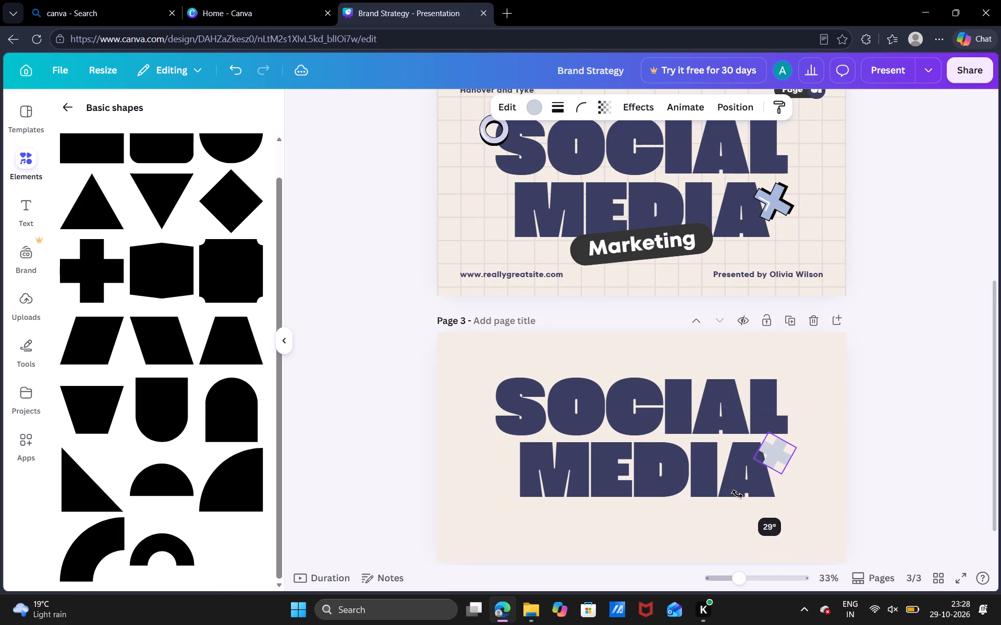
{"action": "left_click_drag", "start_coordinate": [737, 494], "coordinate": [733, 492]}
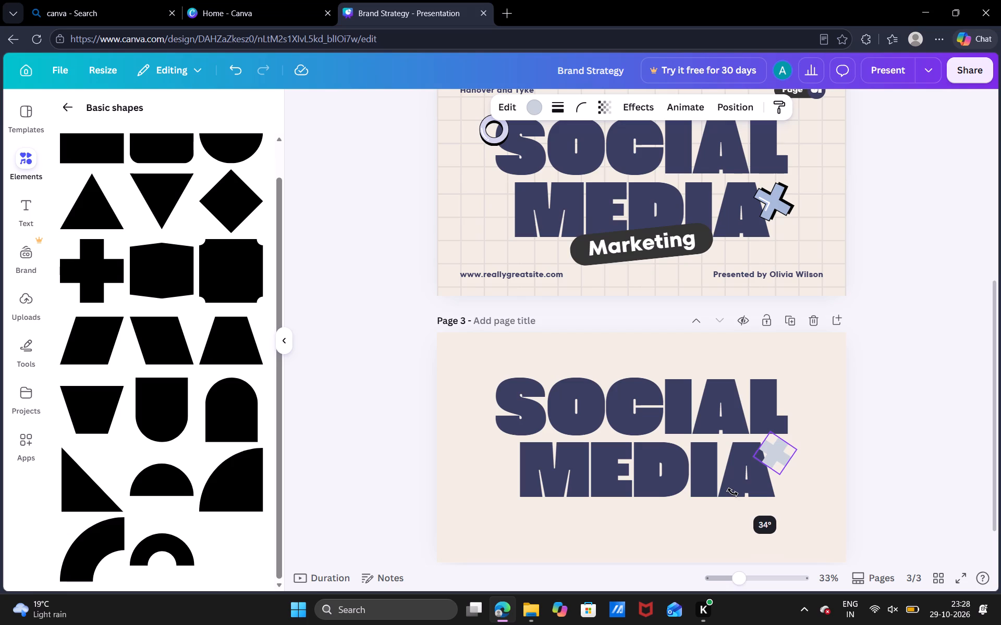
{"action": "left_click_drag", "start_coordinate": [733, 492], "coordinate": [734, 492]}
{"action": "left_click_drag", "start_coordinate": [734, 492], "coordinate": [735, 493]}
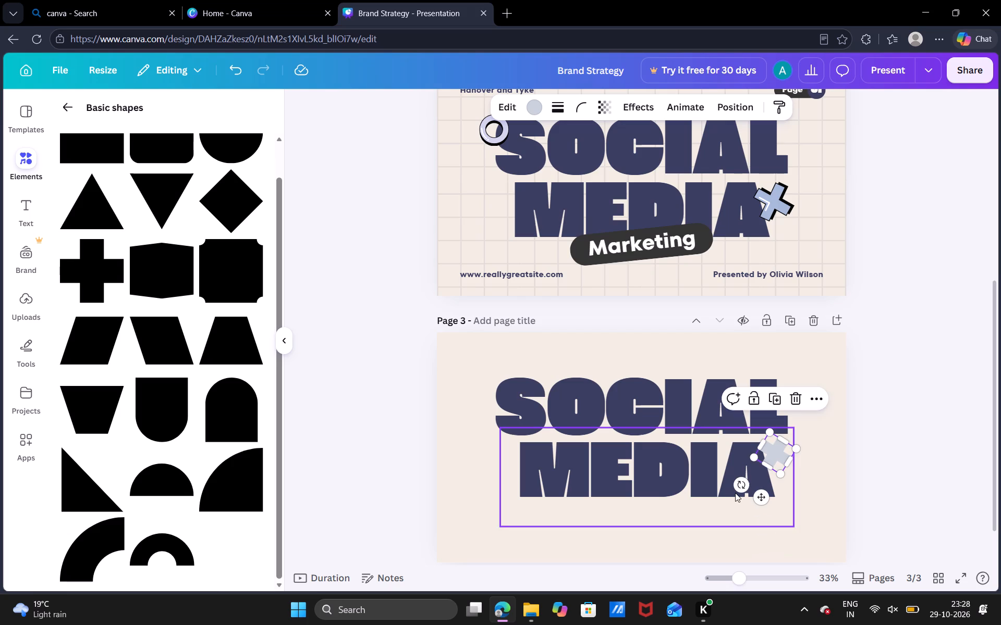
Fine-tune the rotated cross's position slightly down and to the right so it overlaps the upper edge of MEDIA's final A.
{"action": "left_click_drag", "start_coordinate": [773, 452], "coordinate": [773, 456]}
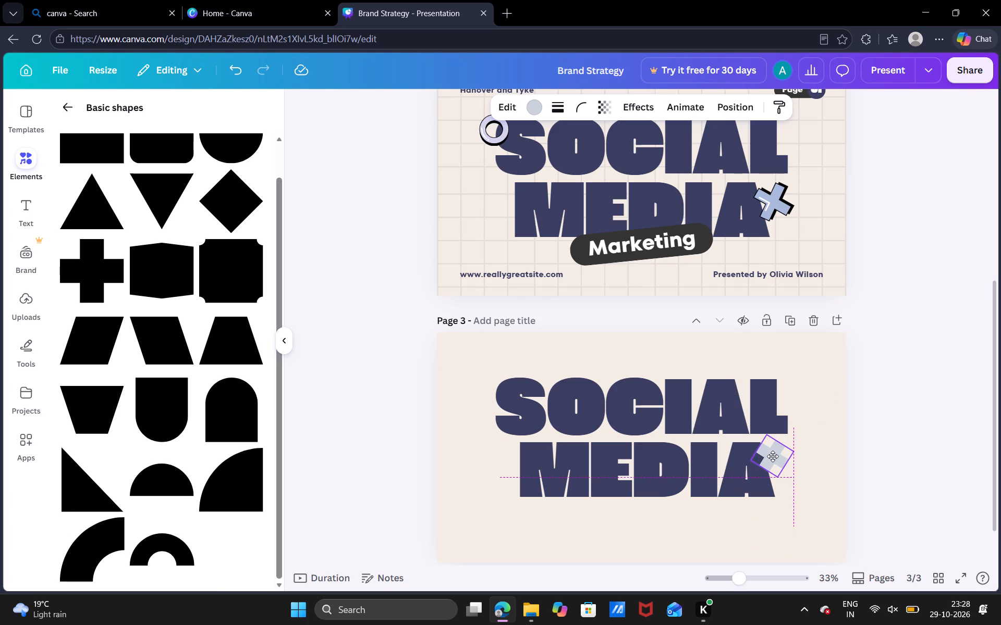
{"action": "left_click_drag", "start_coordinate": [773, 456], "coordinate": [773, 458]}
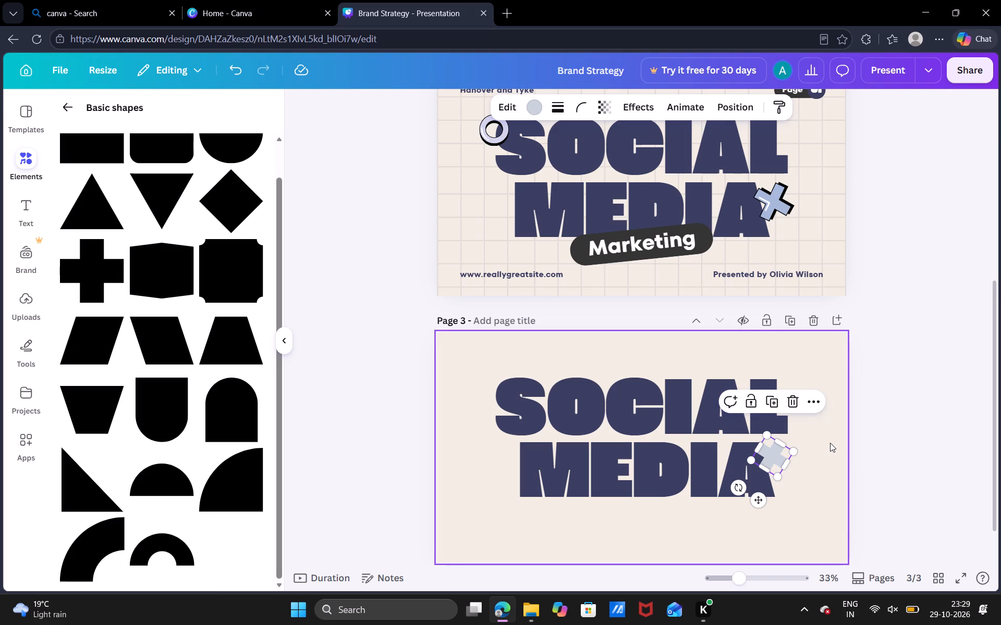
{"action": "left_click", "coordinate": [830, 443]}
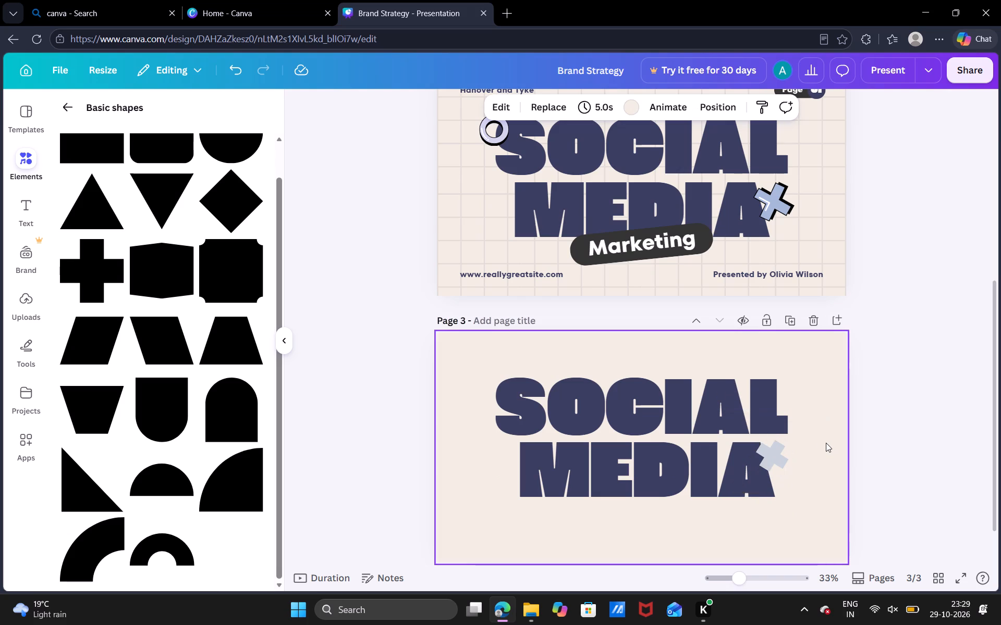
{"action": "left_click", "coordinate": [768, 459]}
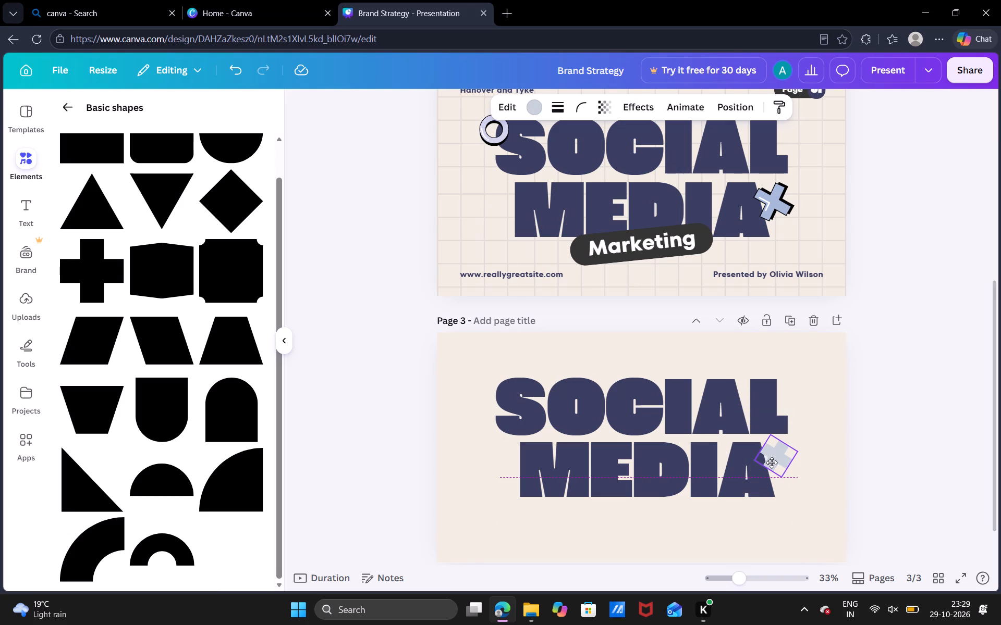
{"action": "left_click", "coordinate": [770, 464]}
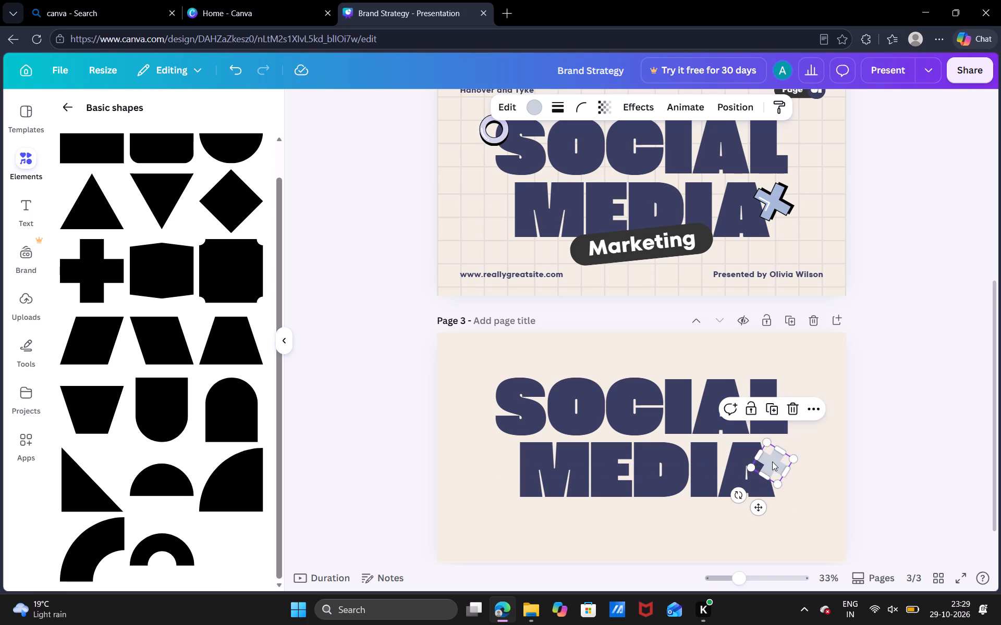
{"action": "left_click", "coordinate": [807, 447]}
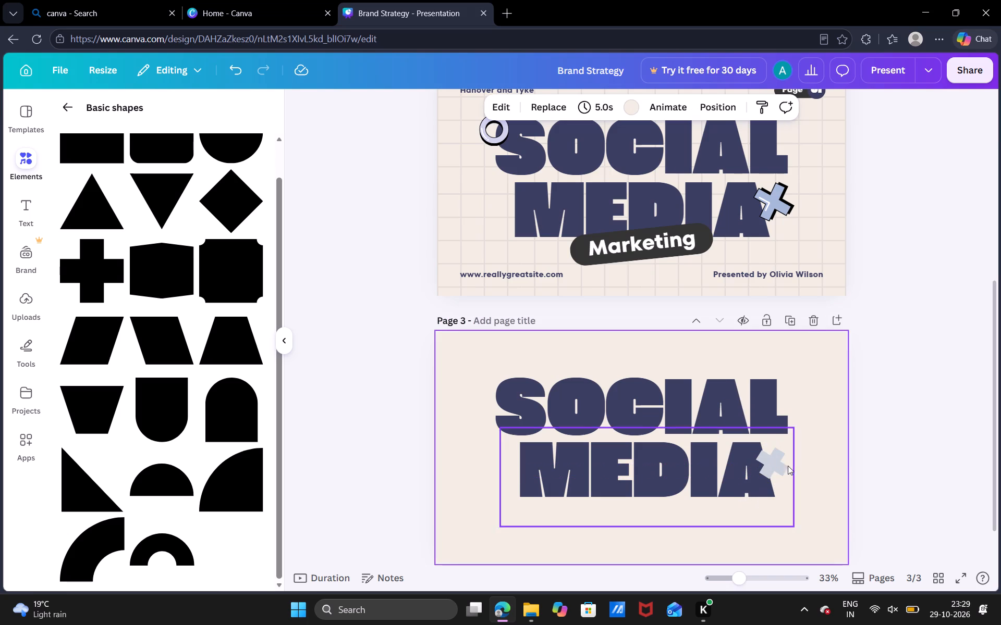
{"action": "left_click", "coordinate": [773, 468]}
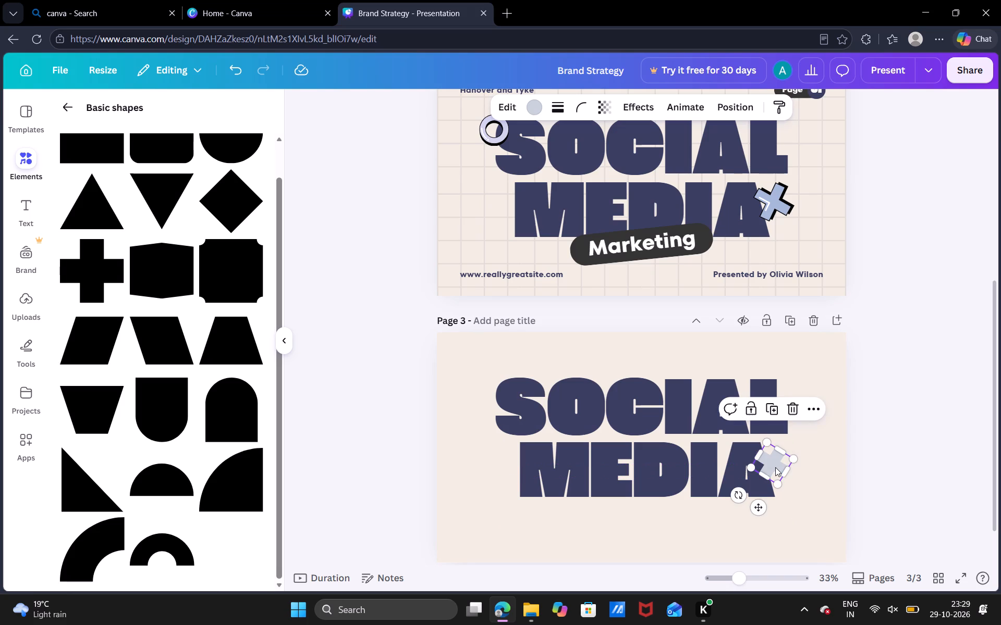
{"action": "left_click", "coordinate": [818, 449]}
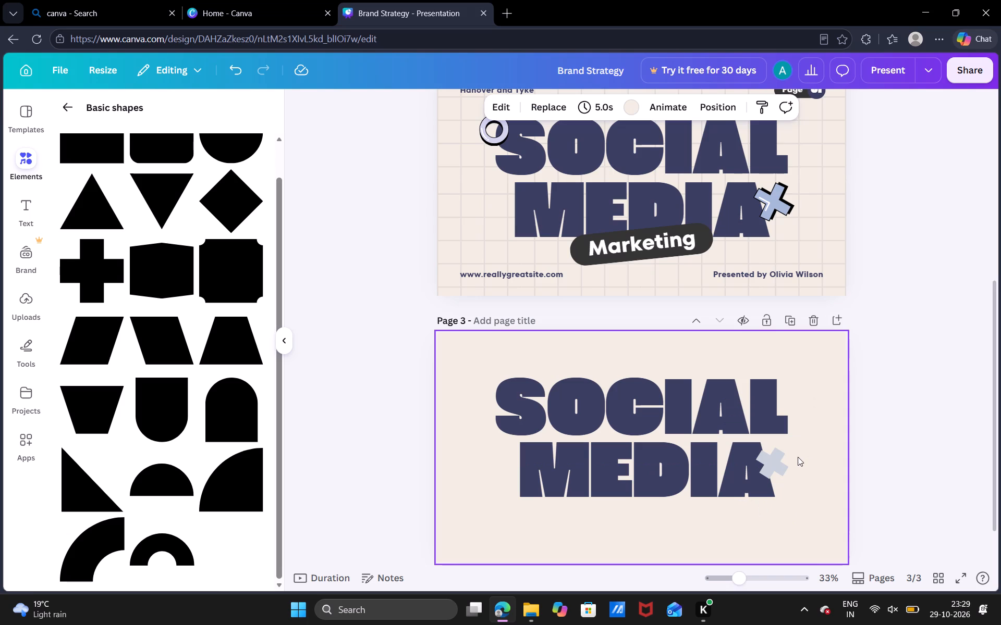
{"action": "double_click", "coordinate": [771, 468]}
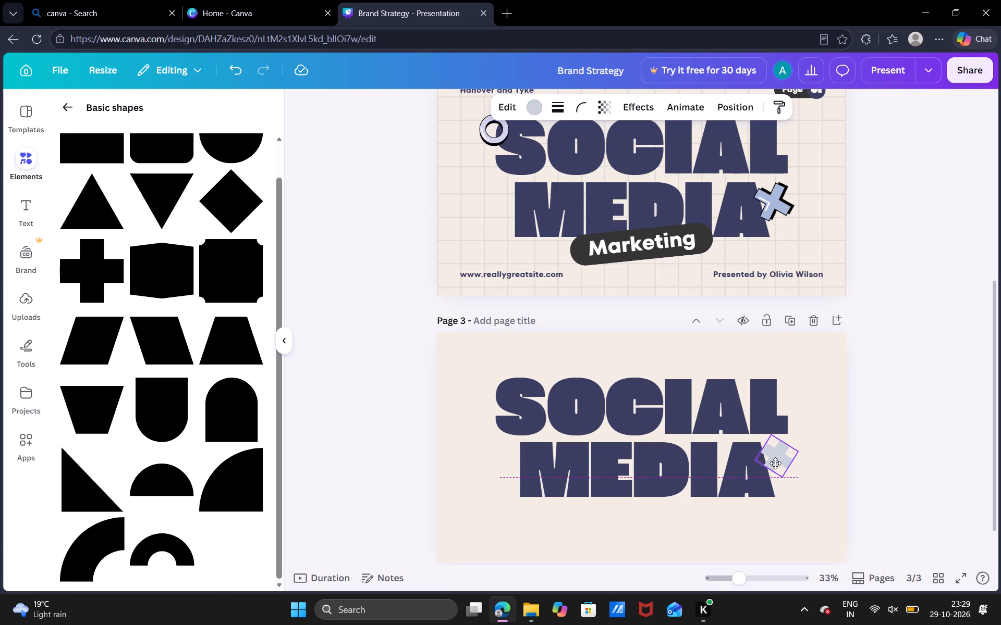
{"action": "left_click_drag", "start_coordinate": [775, 466], "coordinate": [775, 461]}
{"action": "left_click_drag", "start_coordinate": [775, 461], "coordinate": [775, 461]}
{"action": "left_click_drag", "start_coordinate": [775, 461], "coordinate": [775, 460]}
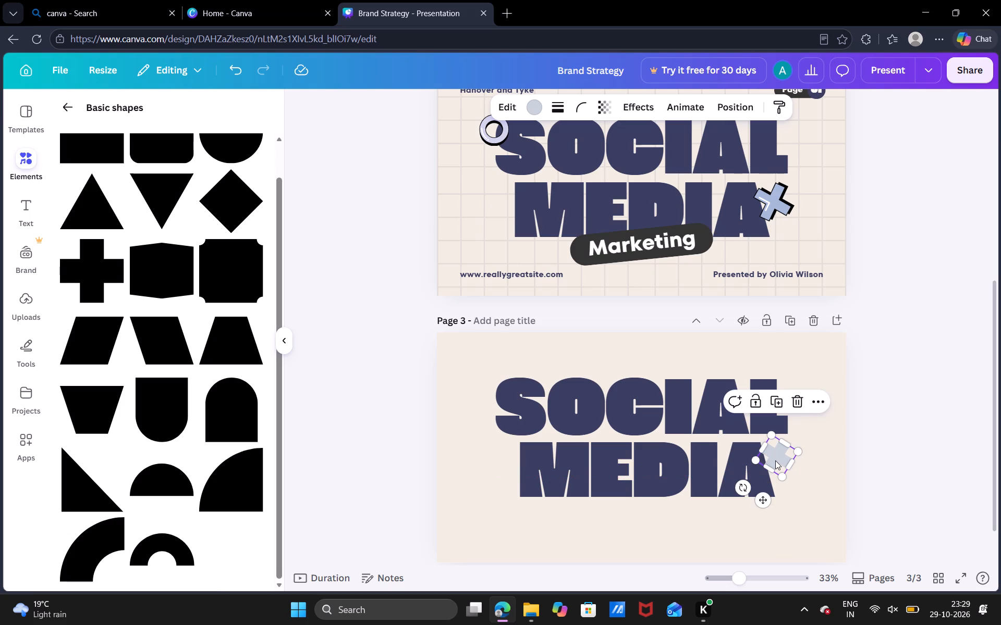
{"action": "left_click", "coordinate": [813, 436]}
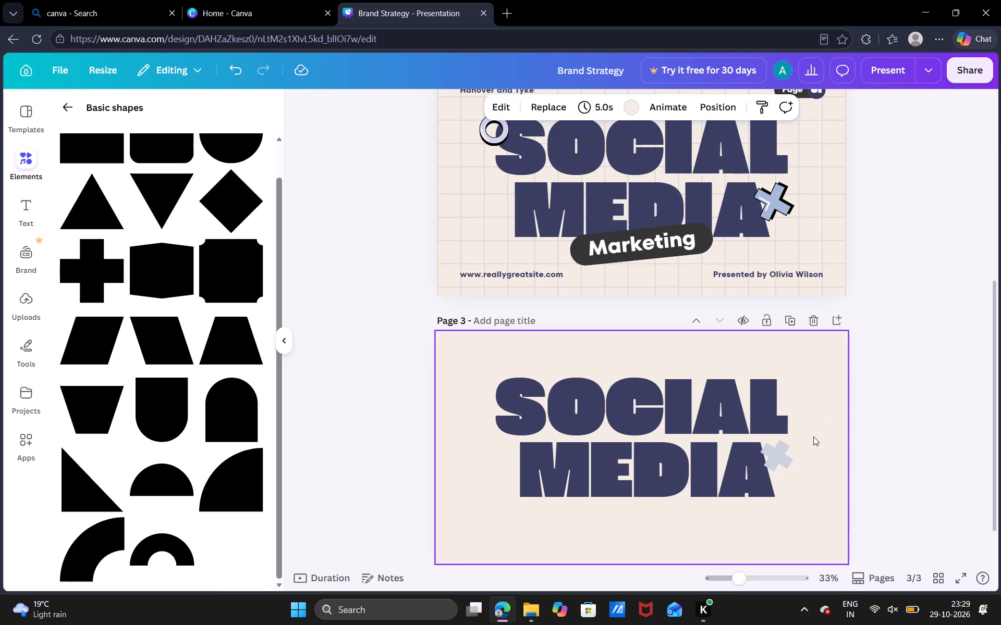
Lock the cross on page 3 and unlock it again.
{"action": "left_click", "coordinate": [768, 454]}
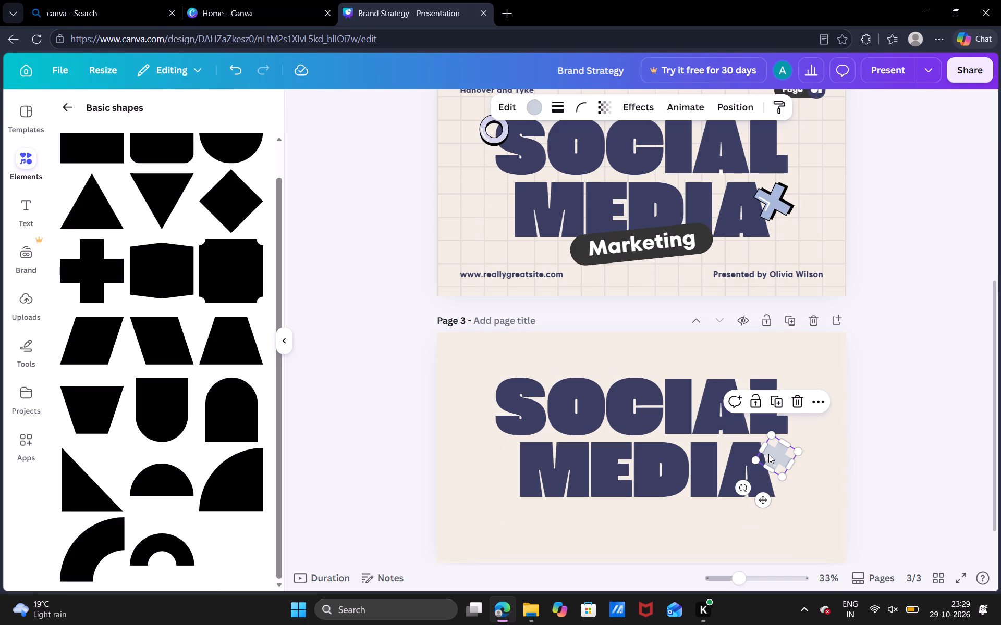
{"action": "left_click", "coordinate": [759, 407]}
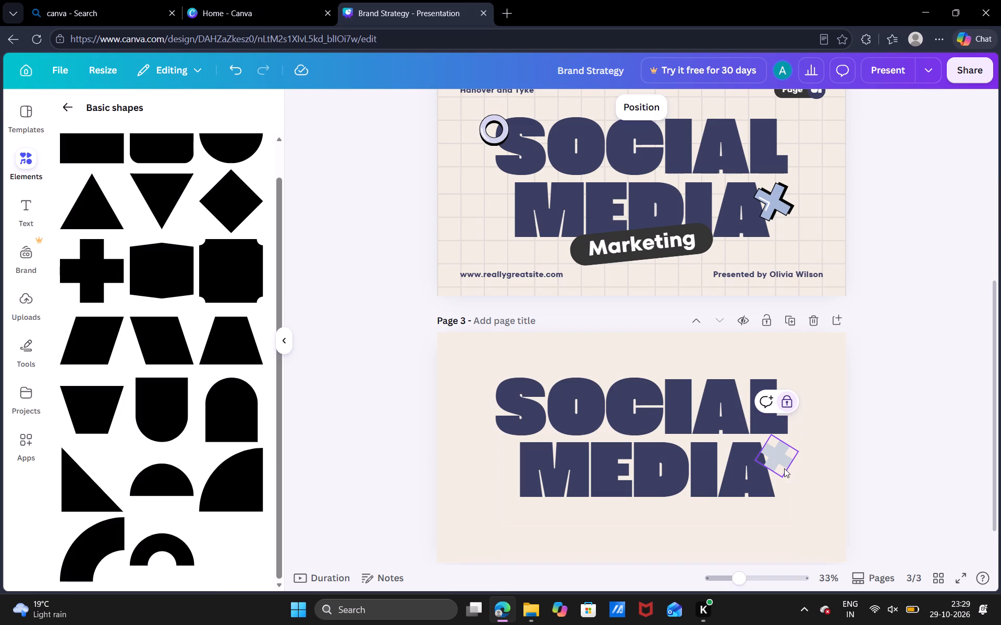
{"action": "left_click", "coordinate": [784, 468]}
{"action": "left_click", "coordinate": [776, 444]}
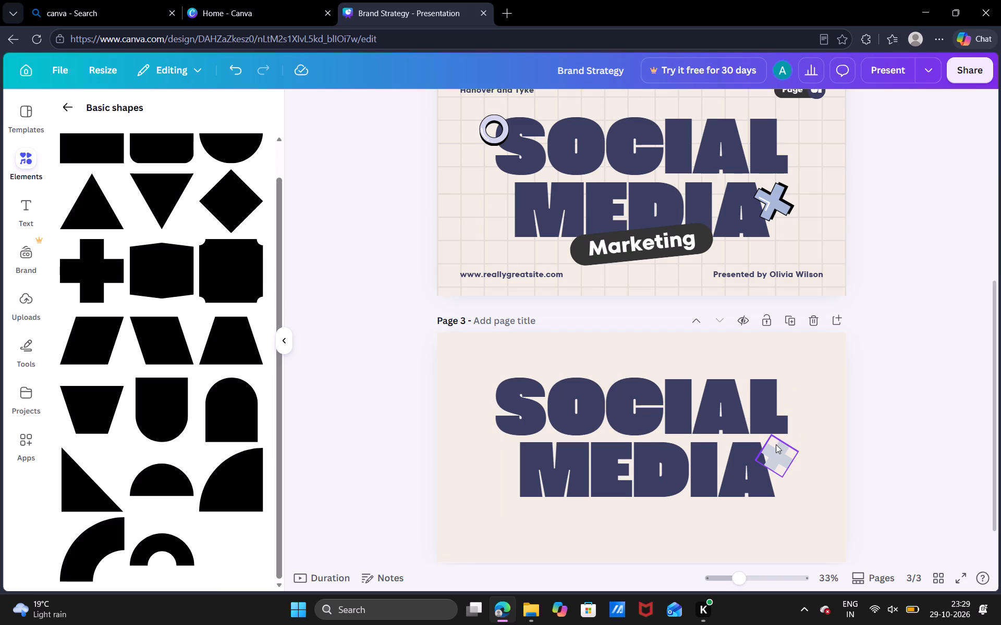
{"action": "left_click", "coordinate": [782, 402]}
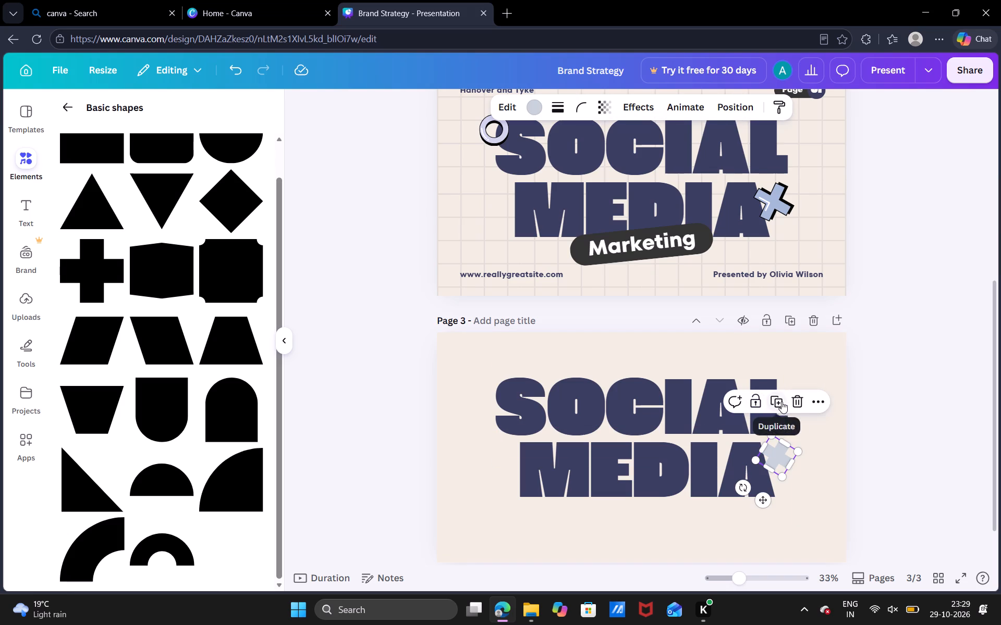
Send the cross backward two layers so it sits behind the SOCIAL and MEDIA text.
{"action": "left_click", "coordinate": [815, 402]}
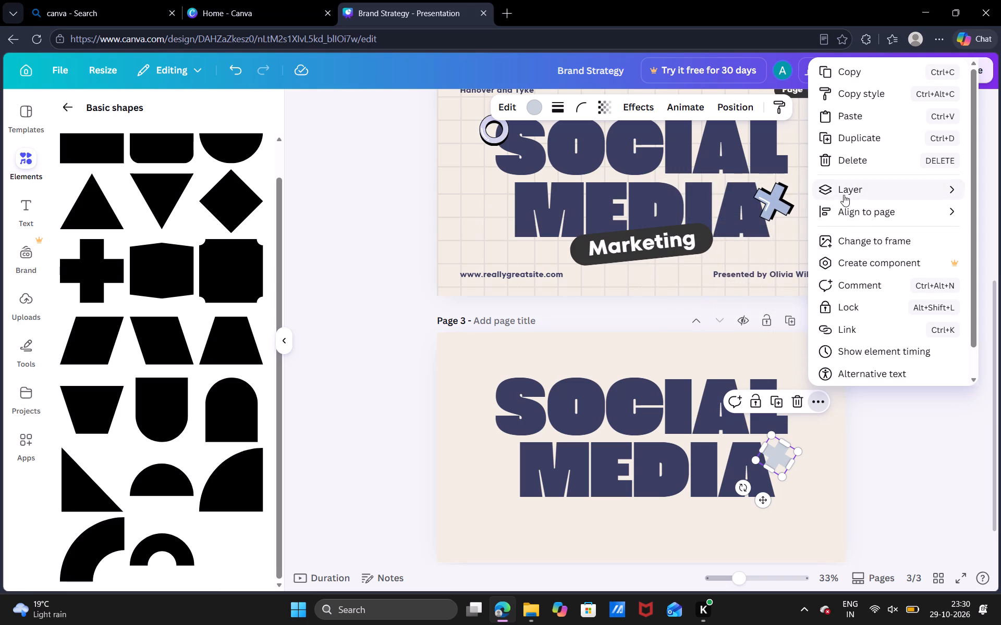
{"action": "left_click", "coordinate": [767, 238]}
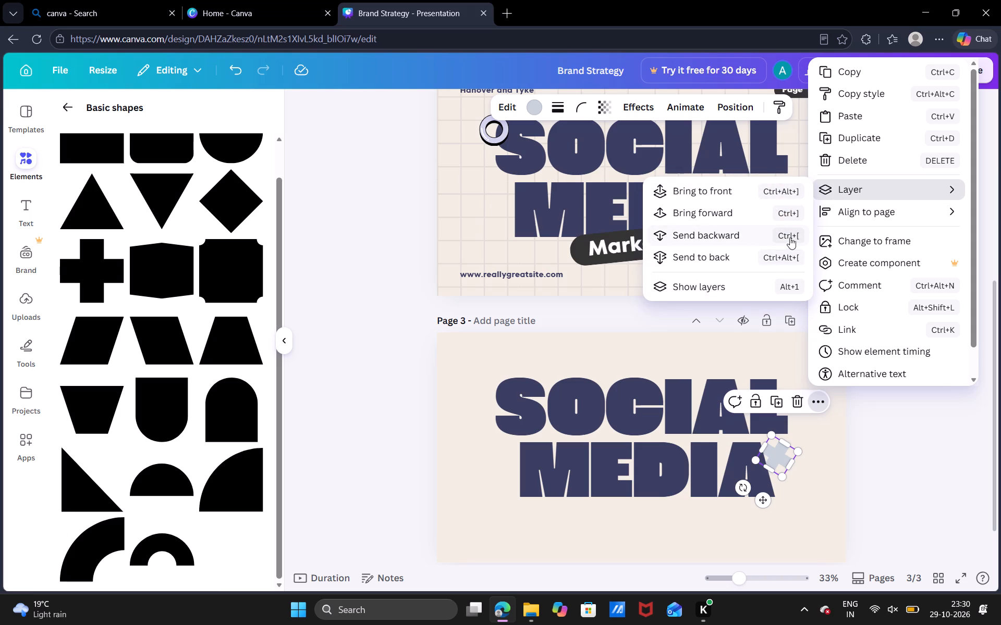
{"action": "left_click", "coordinate": [772, 238]}
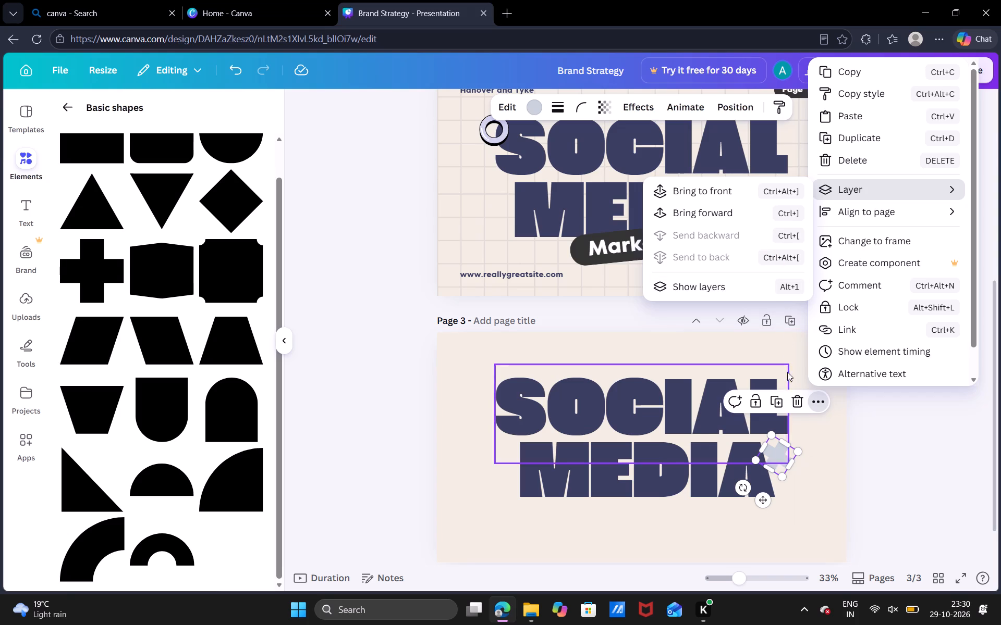
{"action": "left_click", "coordinate": [787, 456]}
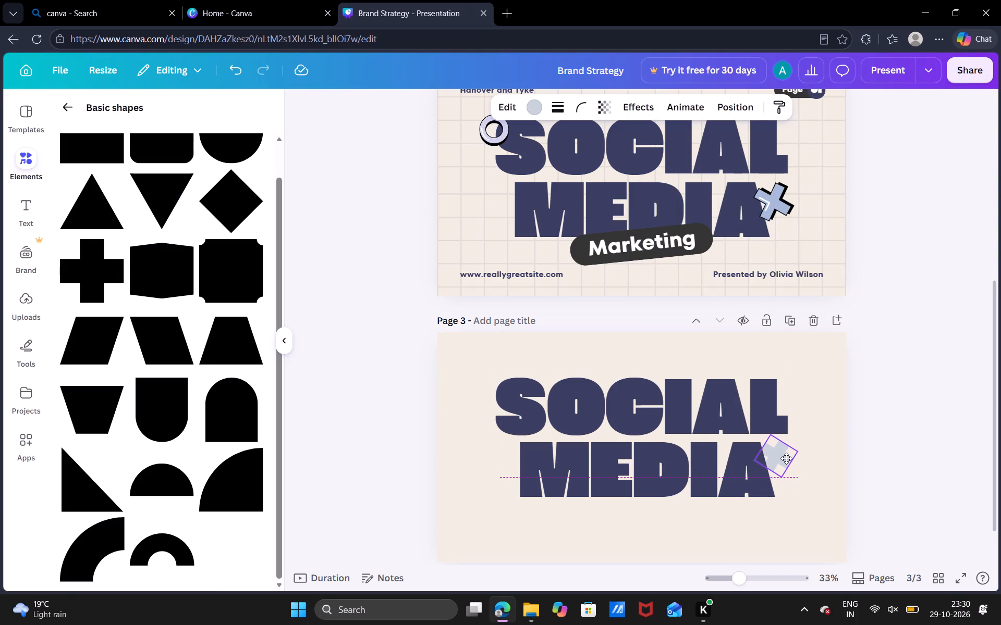
{"action": "left_click", "coordinate": [814, 432]}
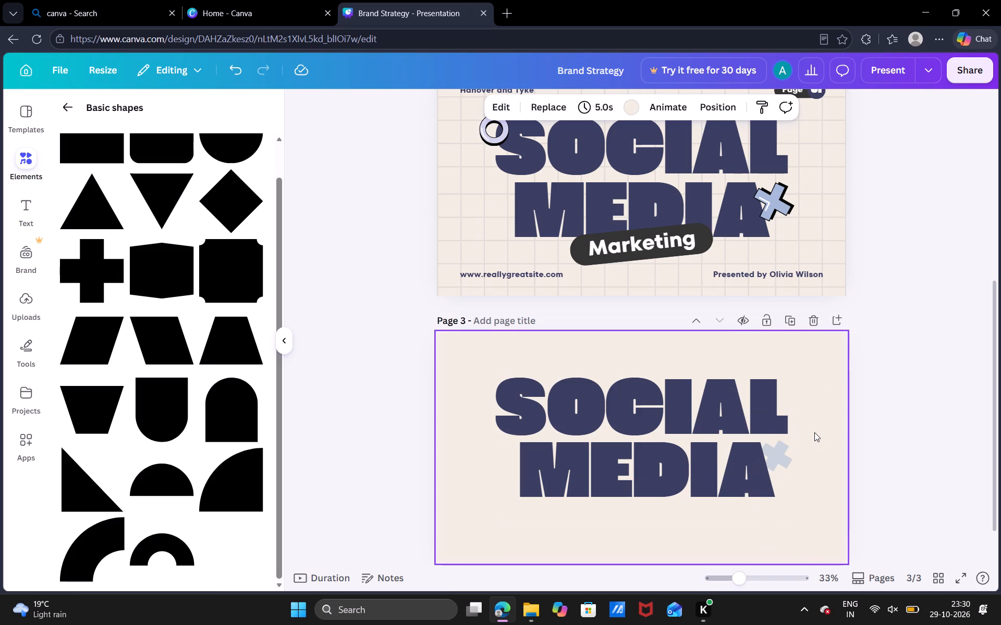
Try to reselect the cross lying behind the final A of MEDIA.
{"action": "left_click", "coordinate": [774, 452]}
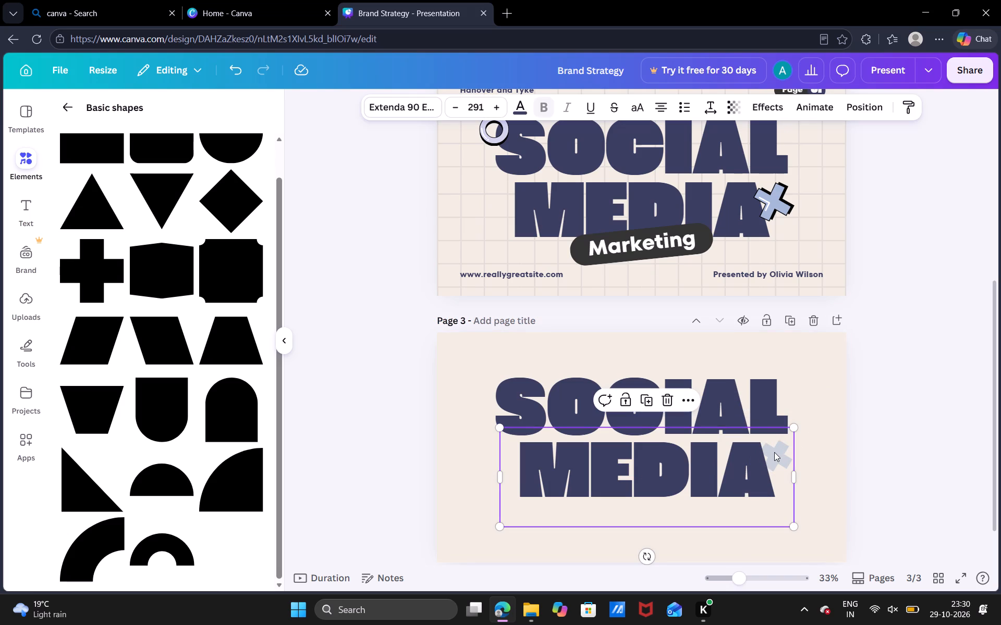
{"action": "left_click", "coordinate": [774, 452]}
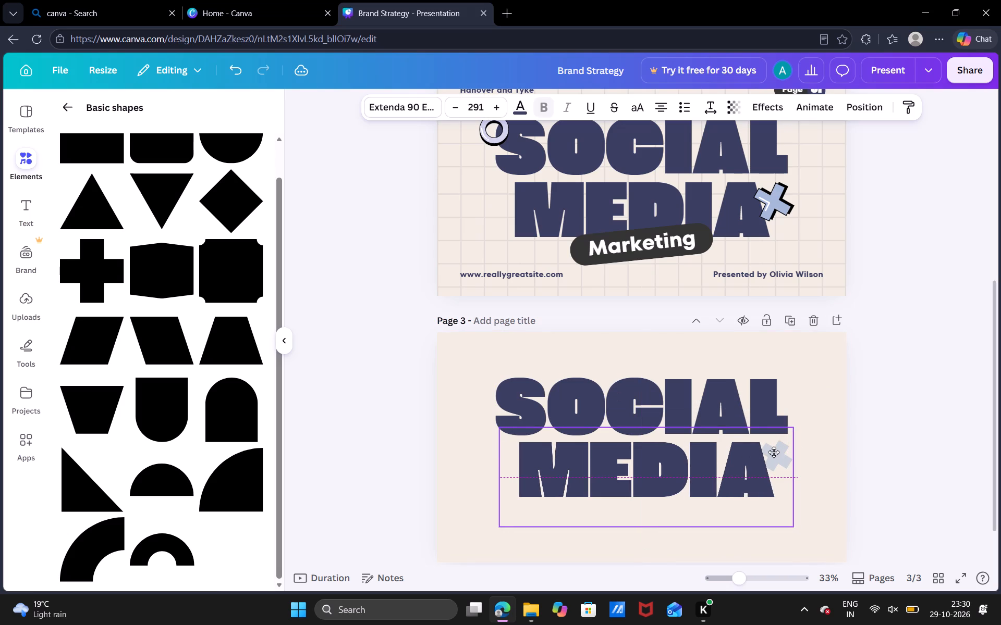
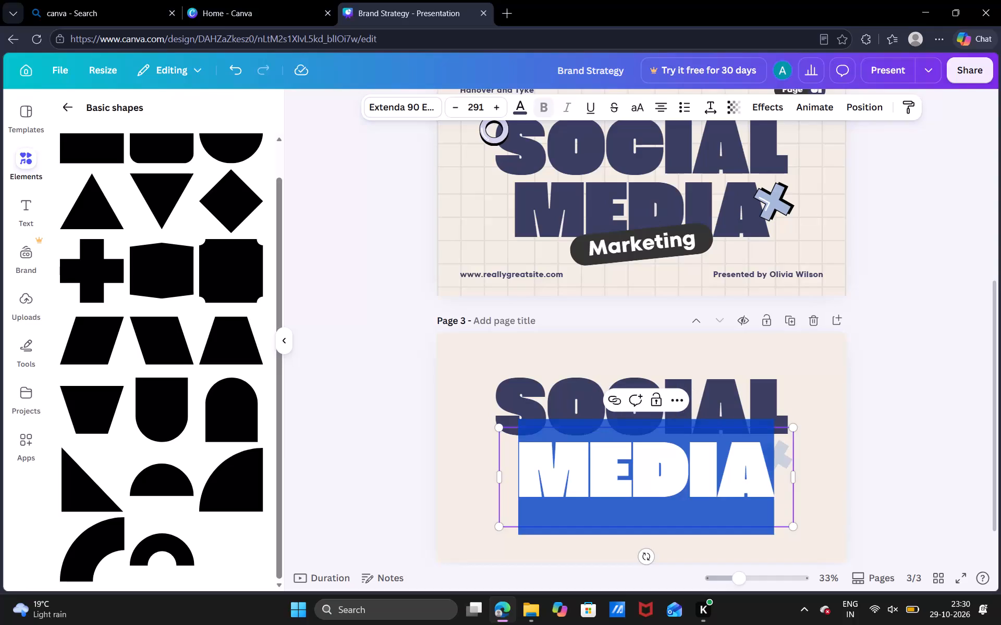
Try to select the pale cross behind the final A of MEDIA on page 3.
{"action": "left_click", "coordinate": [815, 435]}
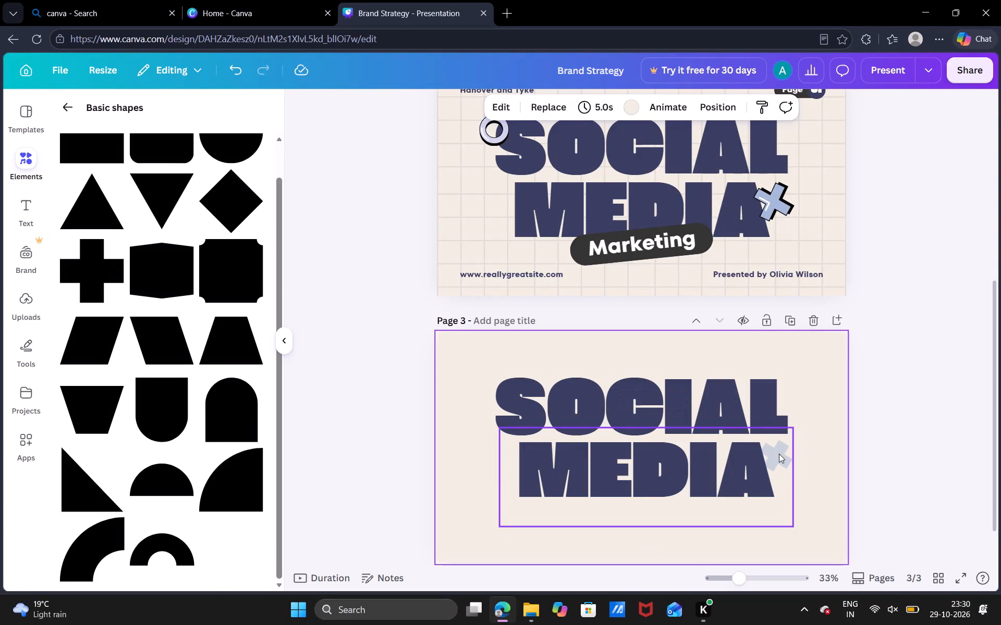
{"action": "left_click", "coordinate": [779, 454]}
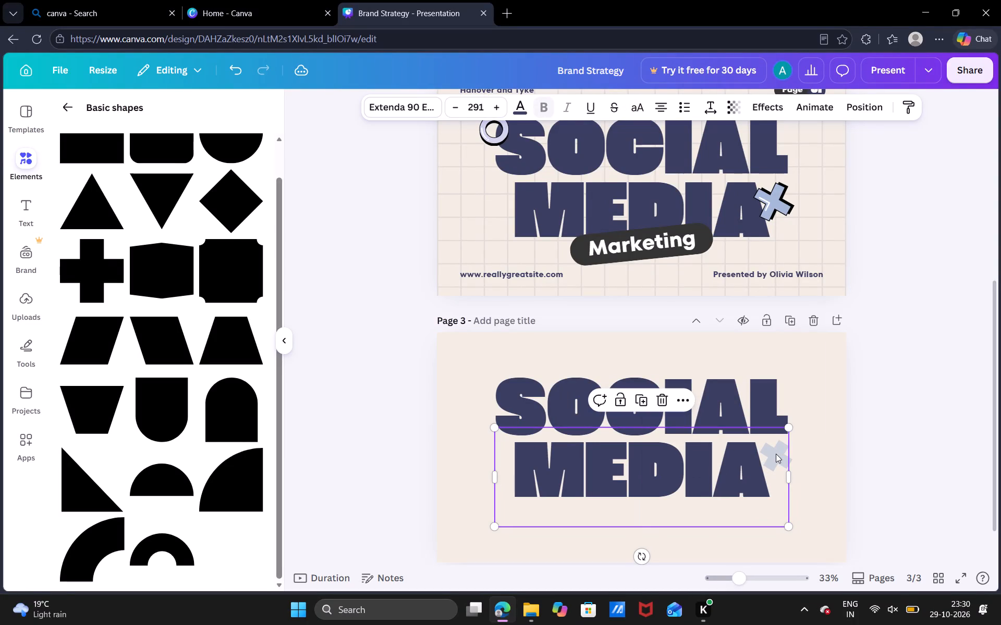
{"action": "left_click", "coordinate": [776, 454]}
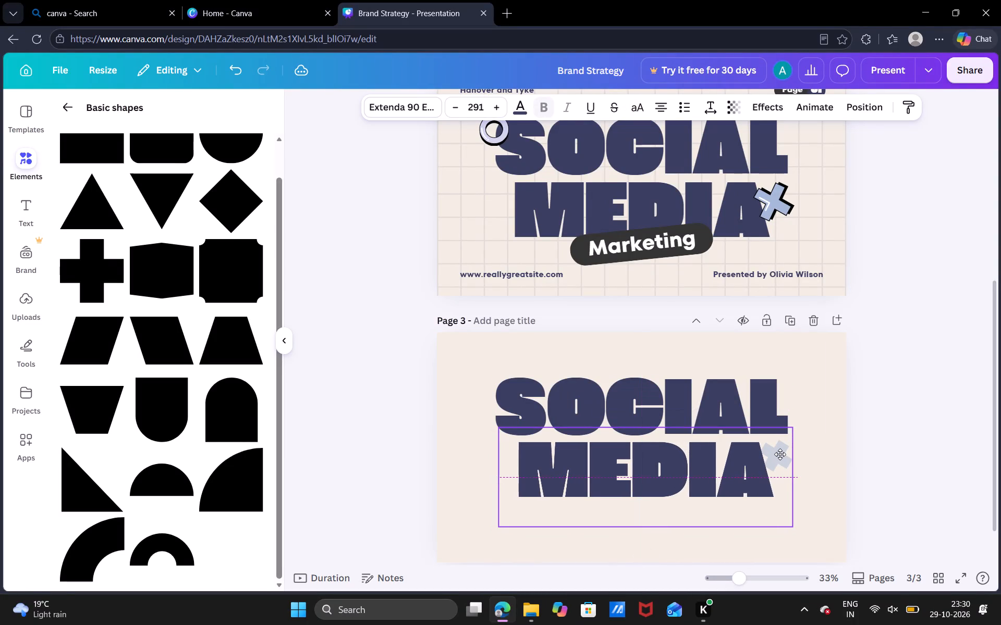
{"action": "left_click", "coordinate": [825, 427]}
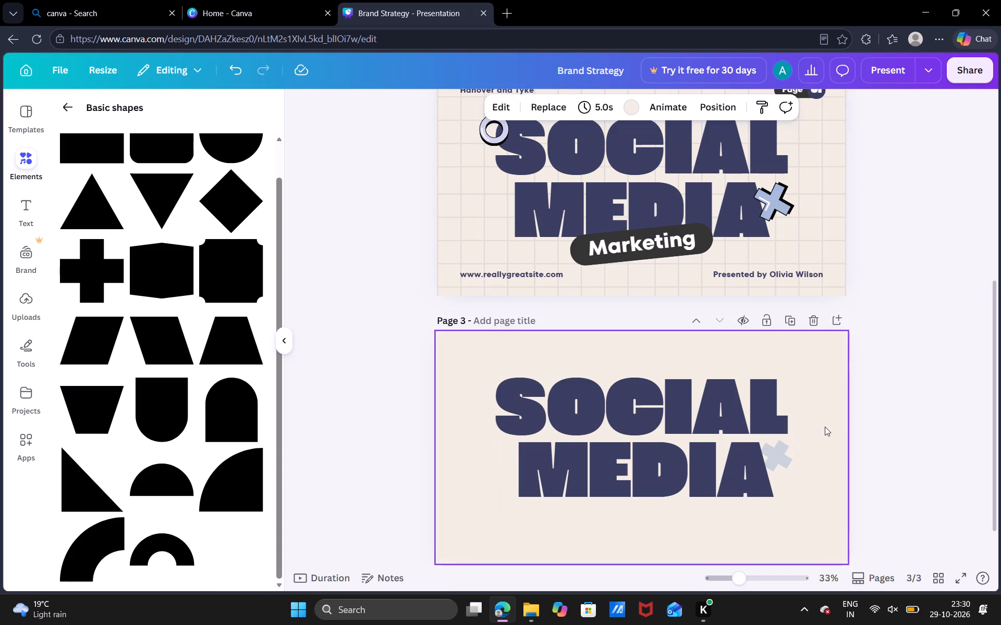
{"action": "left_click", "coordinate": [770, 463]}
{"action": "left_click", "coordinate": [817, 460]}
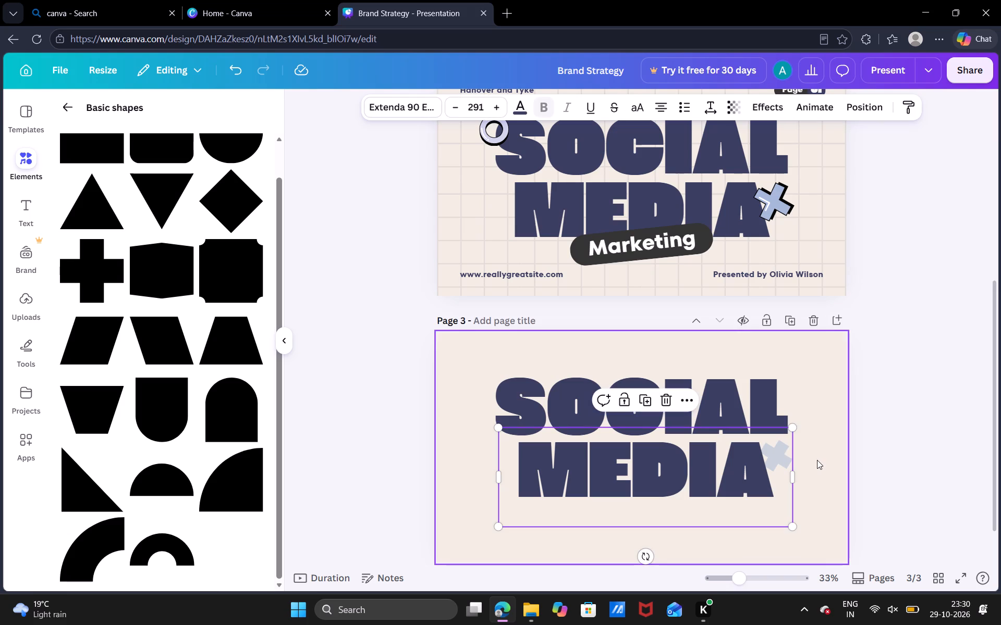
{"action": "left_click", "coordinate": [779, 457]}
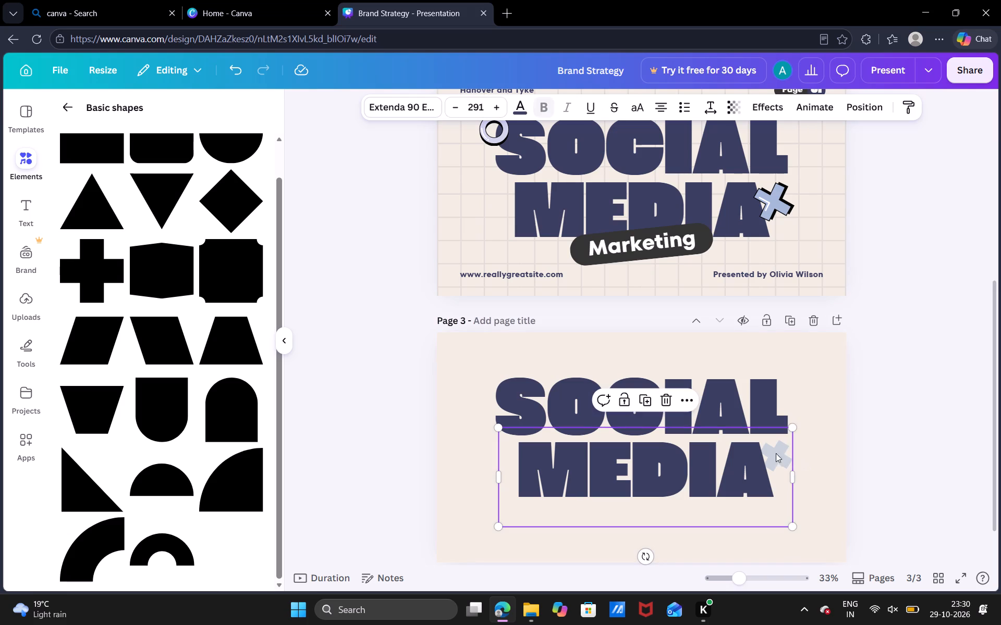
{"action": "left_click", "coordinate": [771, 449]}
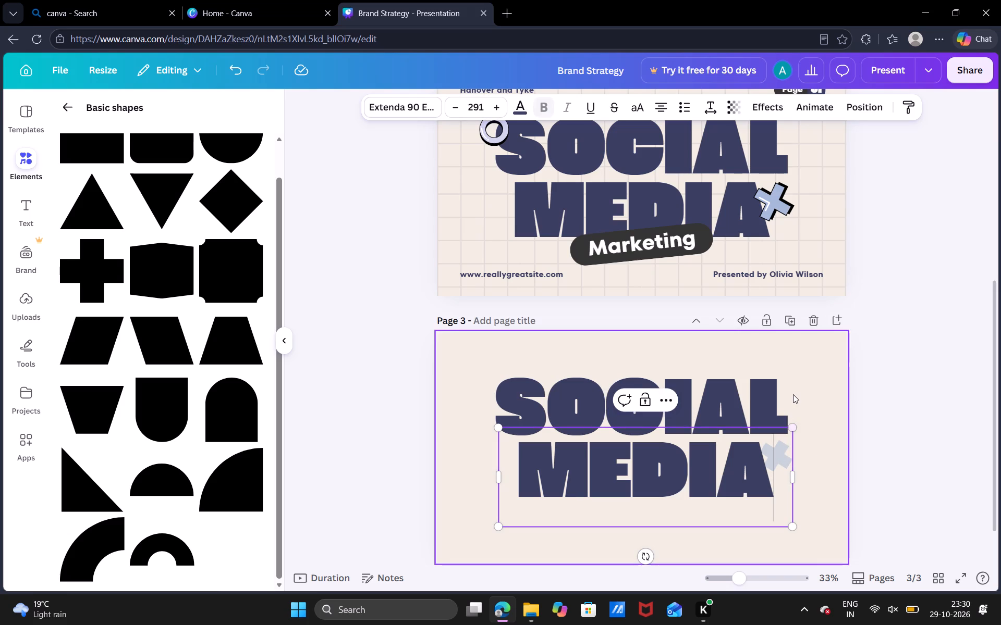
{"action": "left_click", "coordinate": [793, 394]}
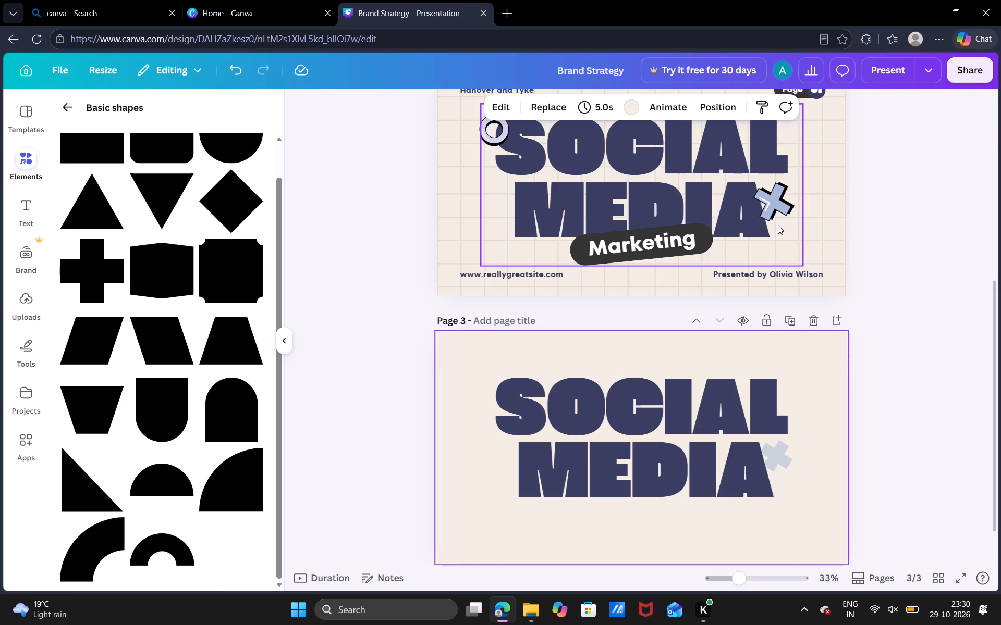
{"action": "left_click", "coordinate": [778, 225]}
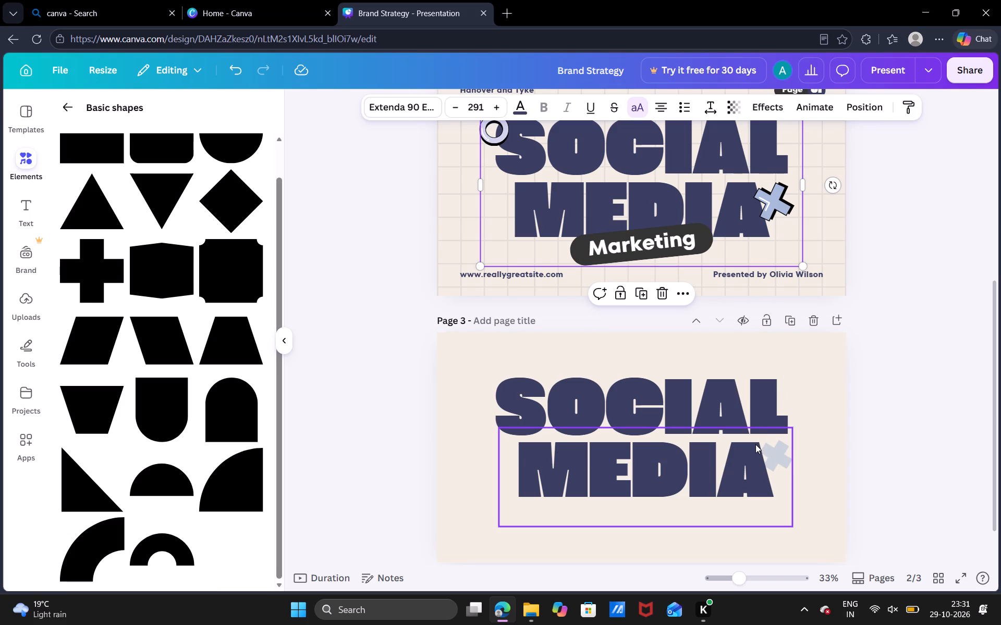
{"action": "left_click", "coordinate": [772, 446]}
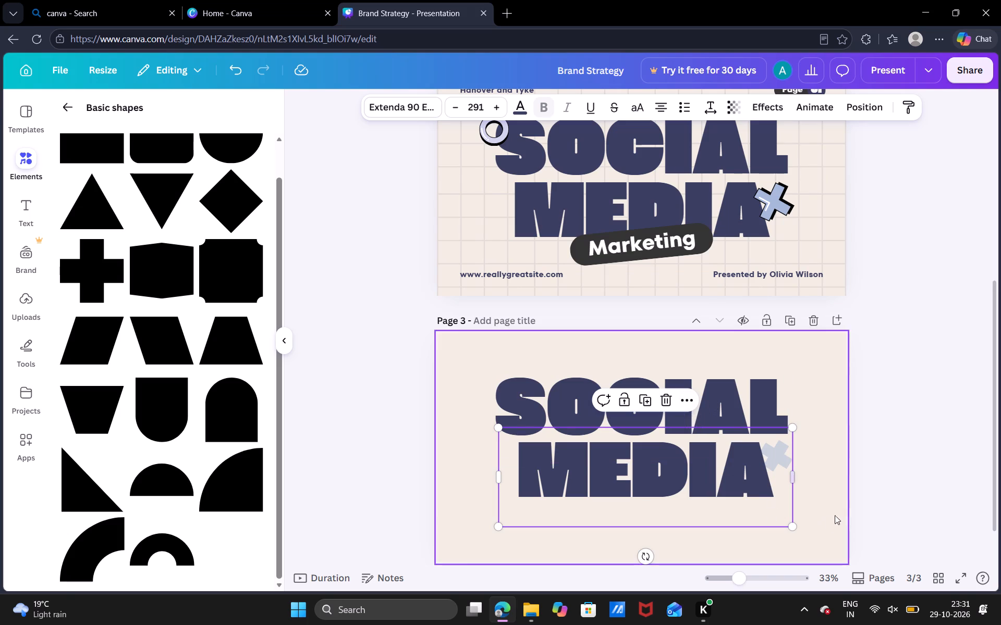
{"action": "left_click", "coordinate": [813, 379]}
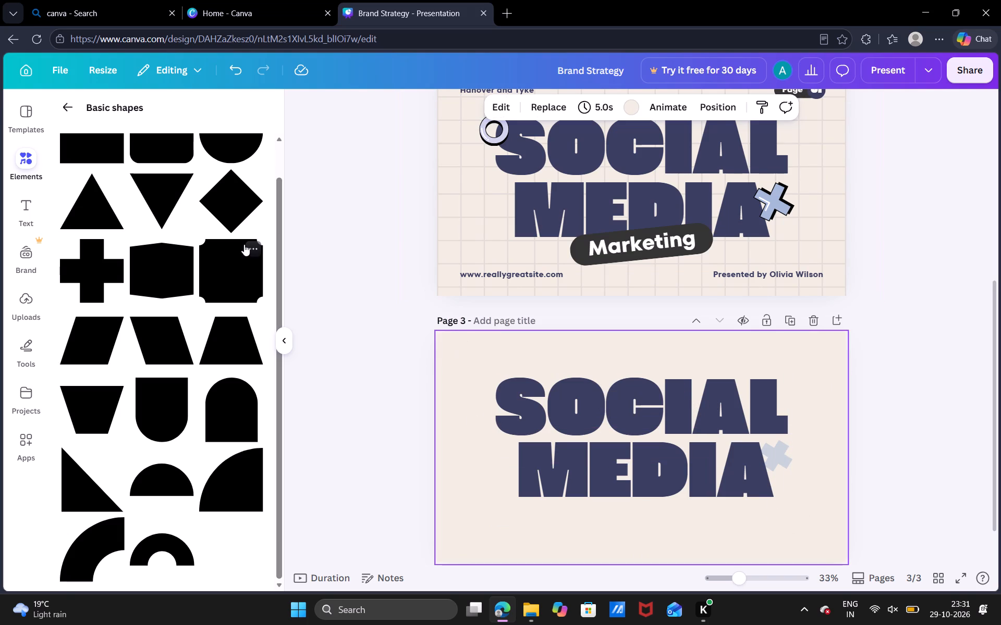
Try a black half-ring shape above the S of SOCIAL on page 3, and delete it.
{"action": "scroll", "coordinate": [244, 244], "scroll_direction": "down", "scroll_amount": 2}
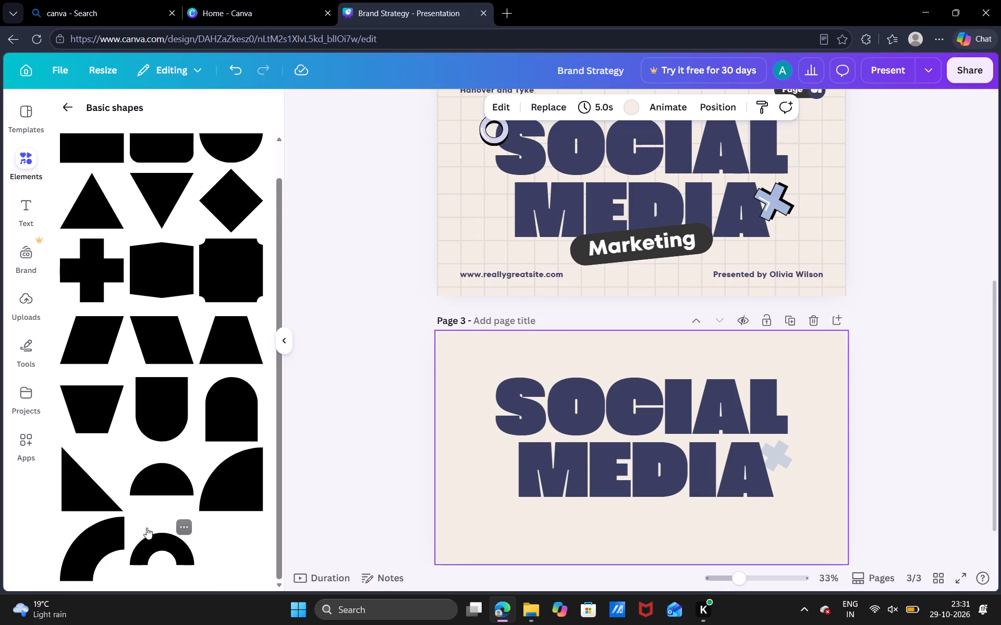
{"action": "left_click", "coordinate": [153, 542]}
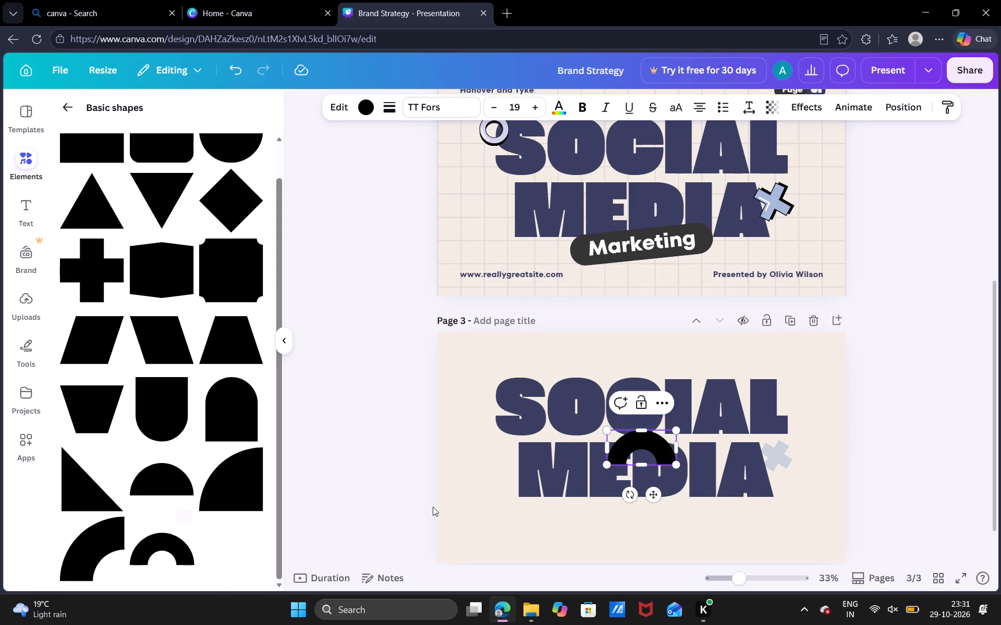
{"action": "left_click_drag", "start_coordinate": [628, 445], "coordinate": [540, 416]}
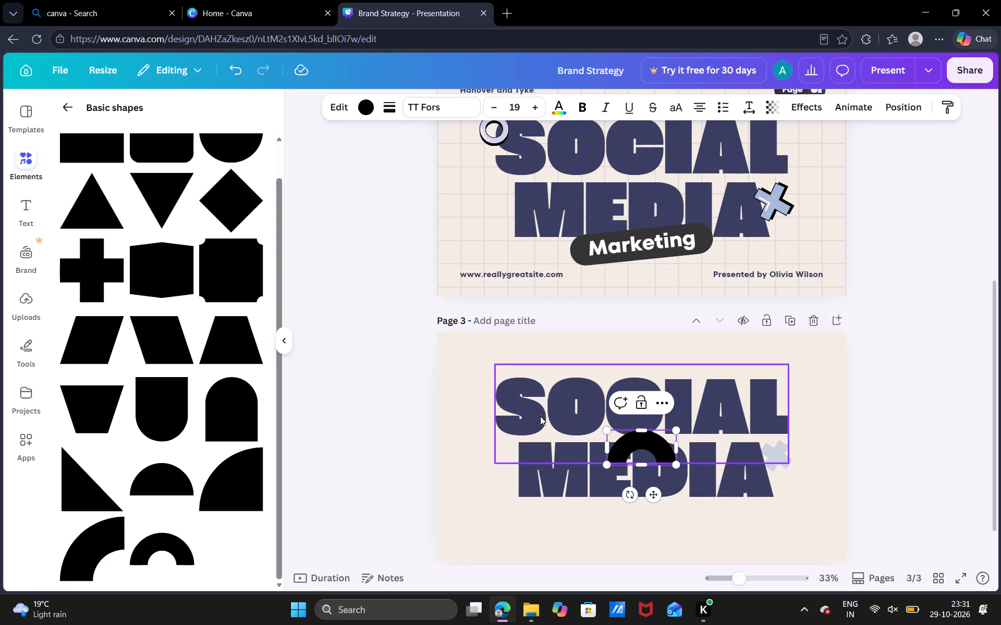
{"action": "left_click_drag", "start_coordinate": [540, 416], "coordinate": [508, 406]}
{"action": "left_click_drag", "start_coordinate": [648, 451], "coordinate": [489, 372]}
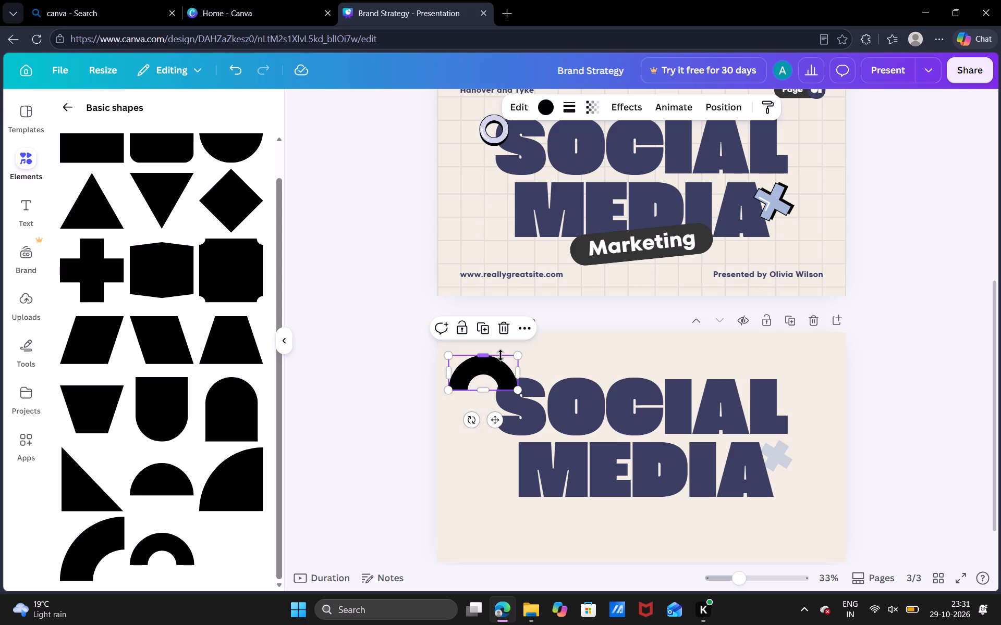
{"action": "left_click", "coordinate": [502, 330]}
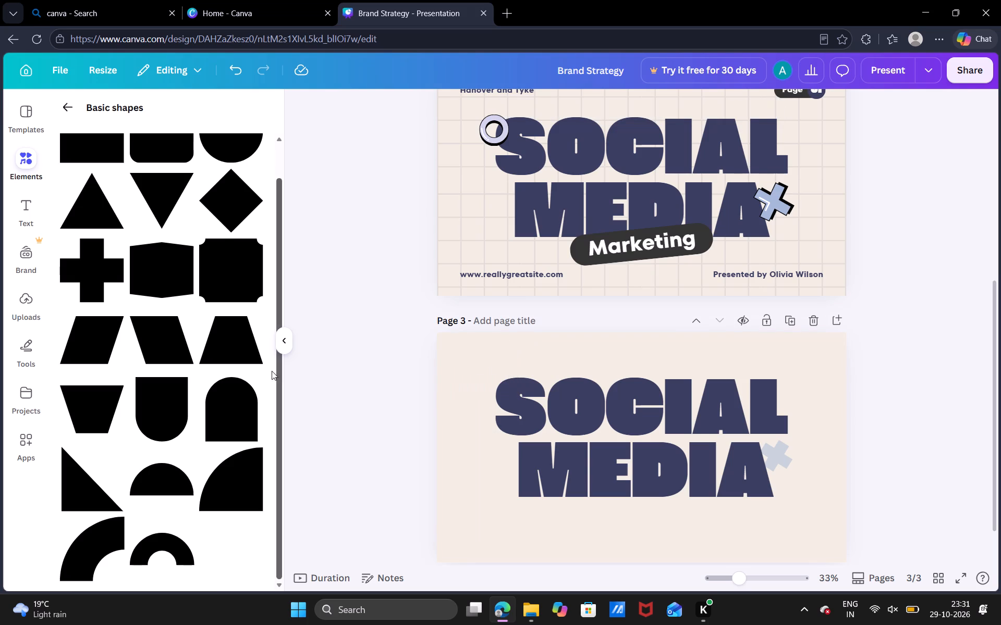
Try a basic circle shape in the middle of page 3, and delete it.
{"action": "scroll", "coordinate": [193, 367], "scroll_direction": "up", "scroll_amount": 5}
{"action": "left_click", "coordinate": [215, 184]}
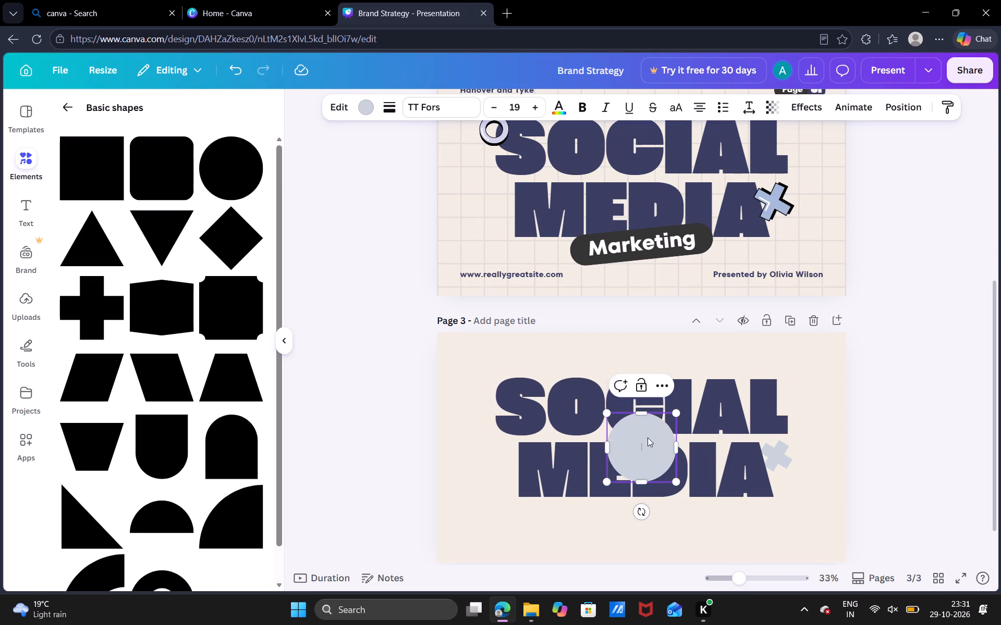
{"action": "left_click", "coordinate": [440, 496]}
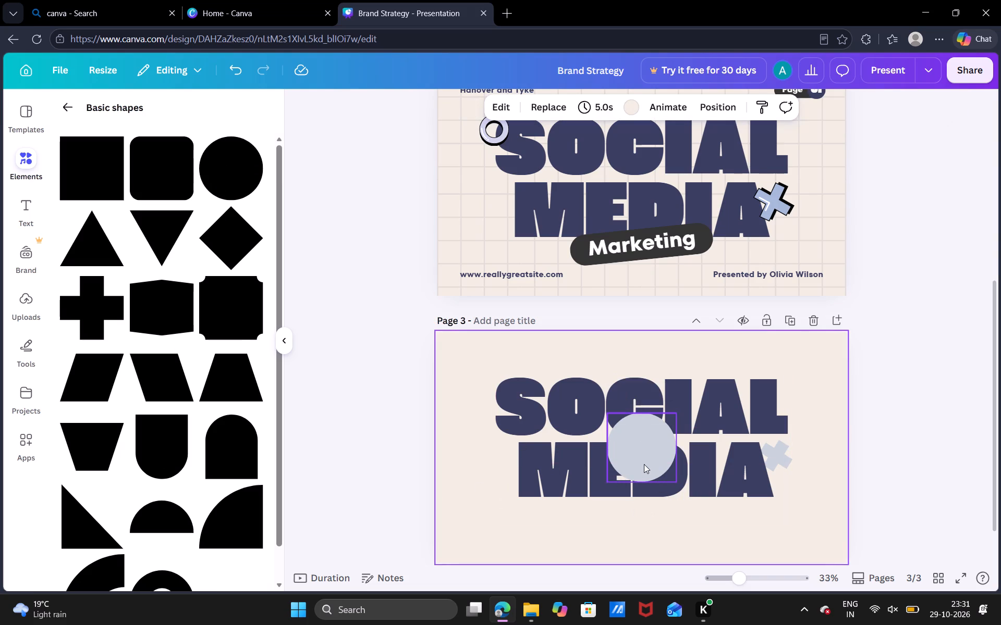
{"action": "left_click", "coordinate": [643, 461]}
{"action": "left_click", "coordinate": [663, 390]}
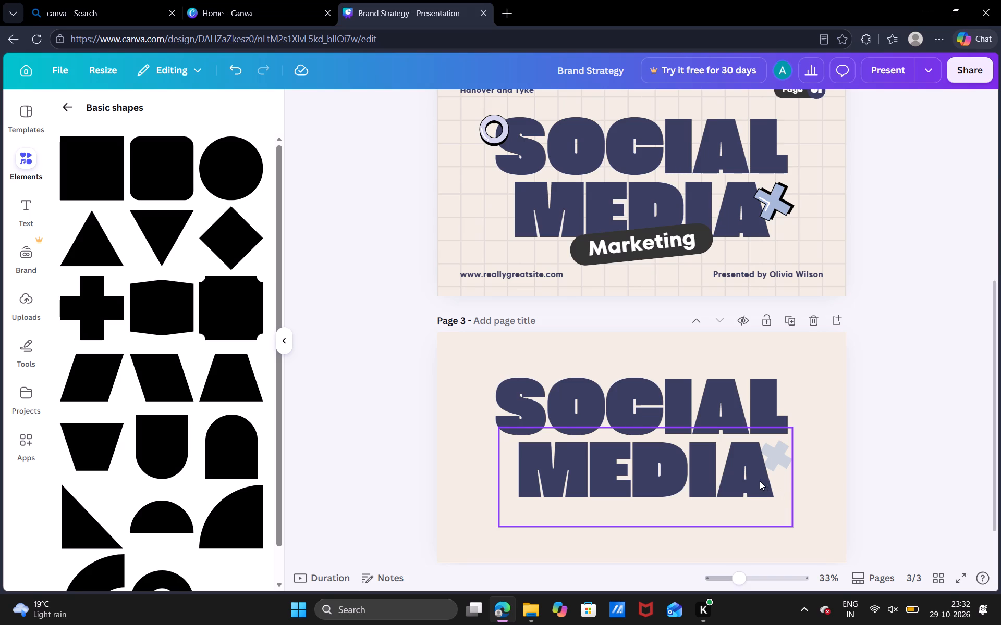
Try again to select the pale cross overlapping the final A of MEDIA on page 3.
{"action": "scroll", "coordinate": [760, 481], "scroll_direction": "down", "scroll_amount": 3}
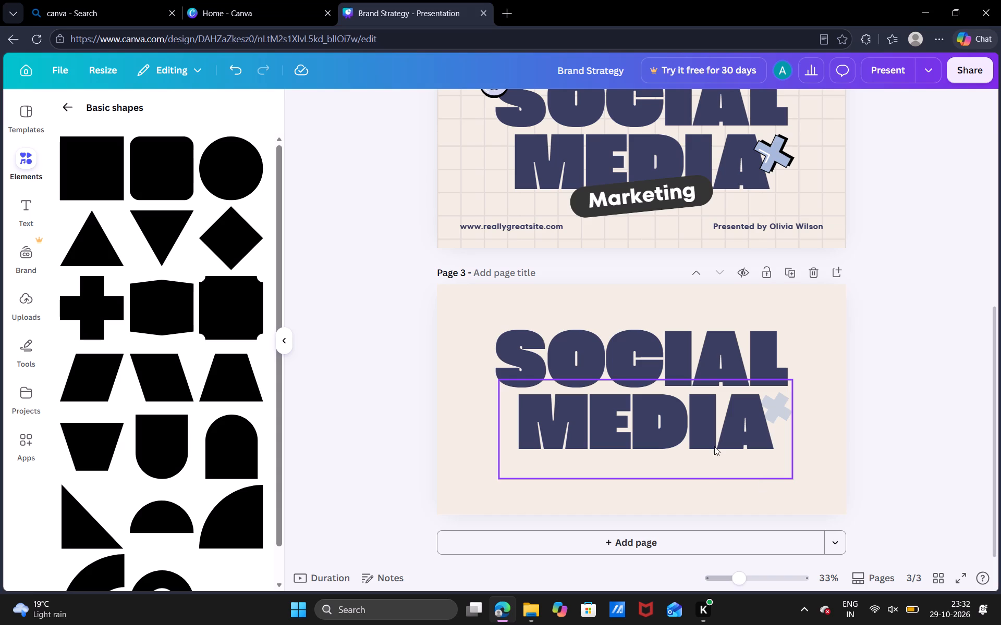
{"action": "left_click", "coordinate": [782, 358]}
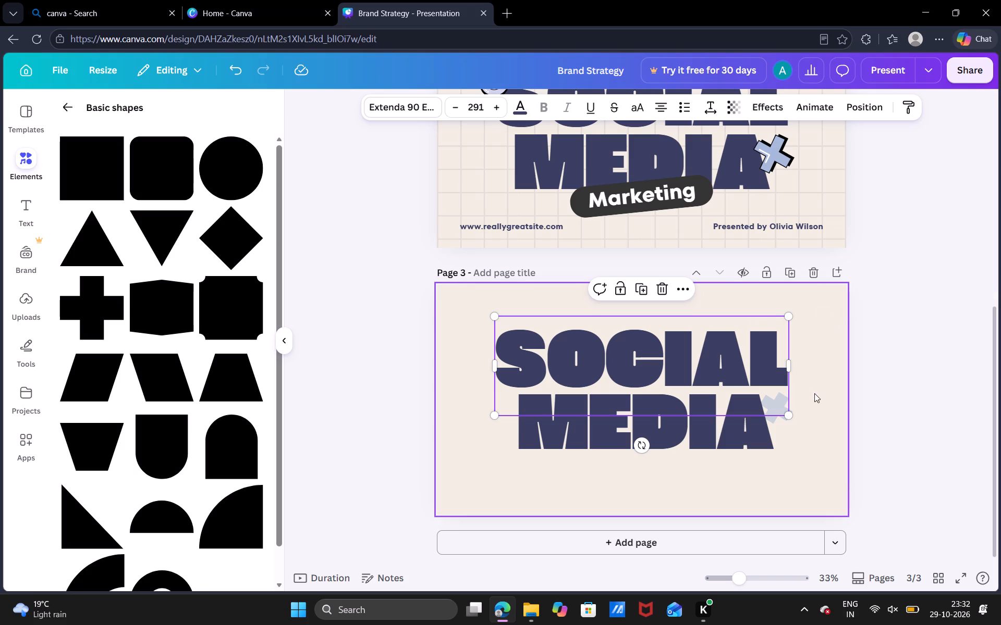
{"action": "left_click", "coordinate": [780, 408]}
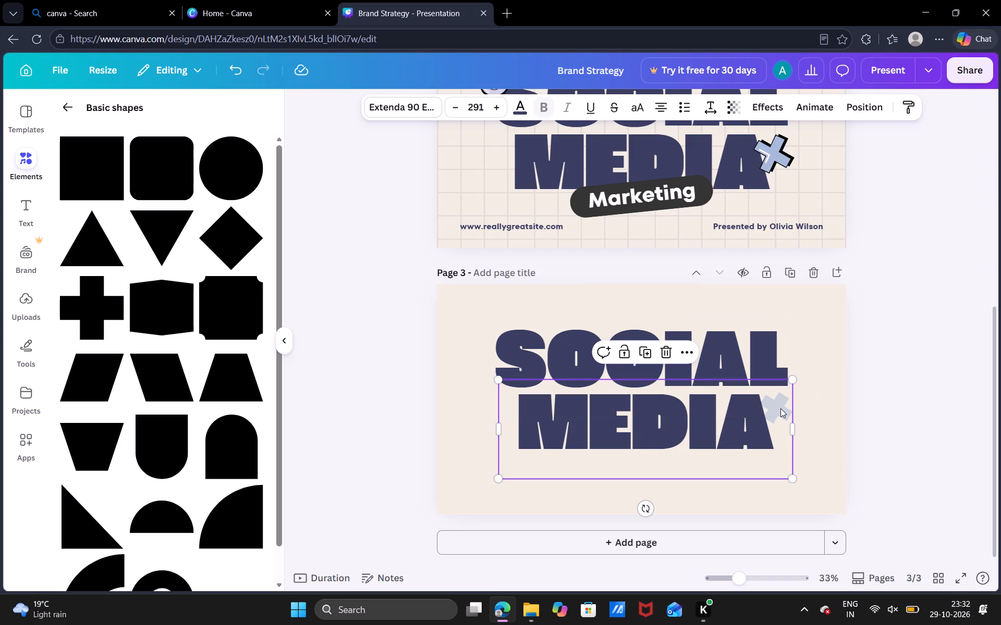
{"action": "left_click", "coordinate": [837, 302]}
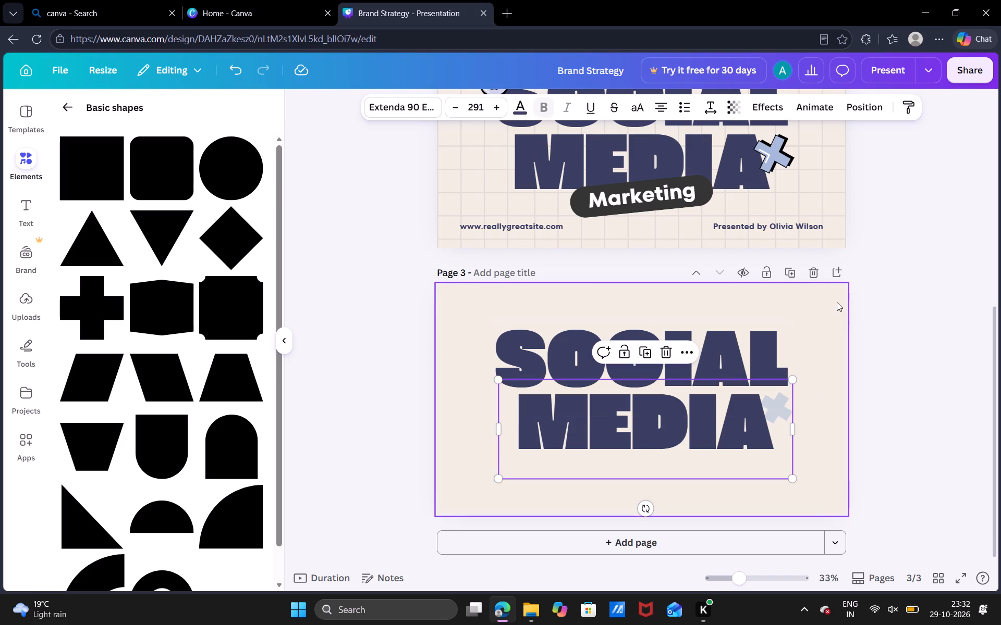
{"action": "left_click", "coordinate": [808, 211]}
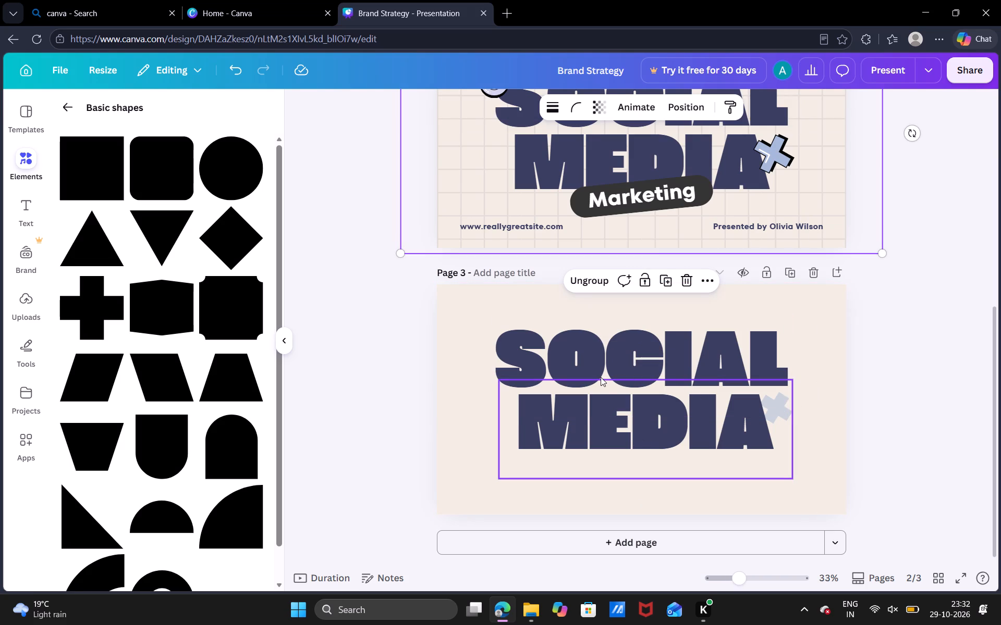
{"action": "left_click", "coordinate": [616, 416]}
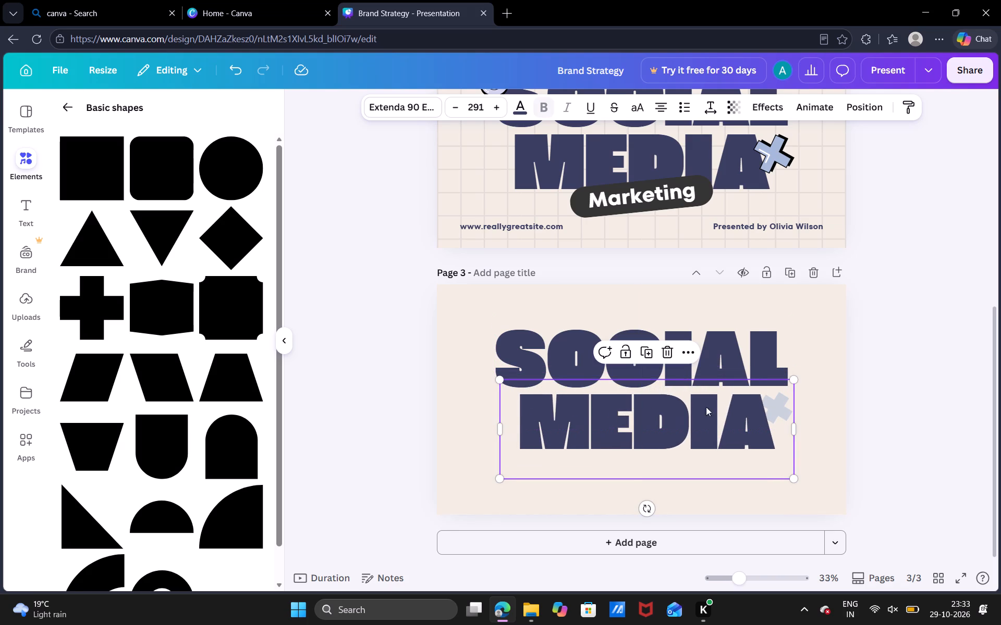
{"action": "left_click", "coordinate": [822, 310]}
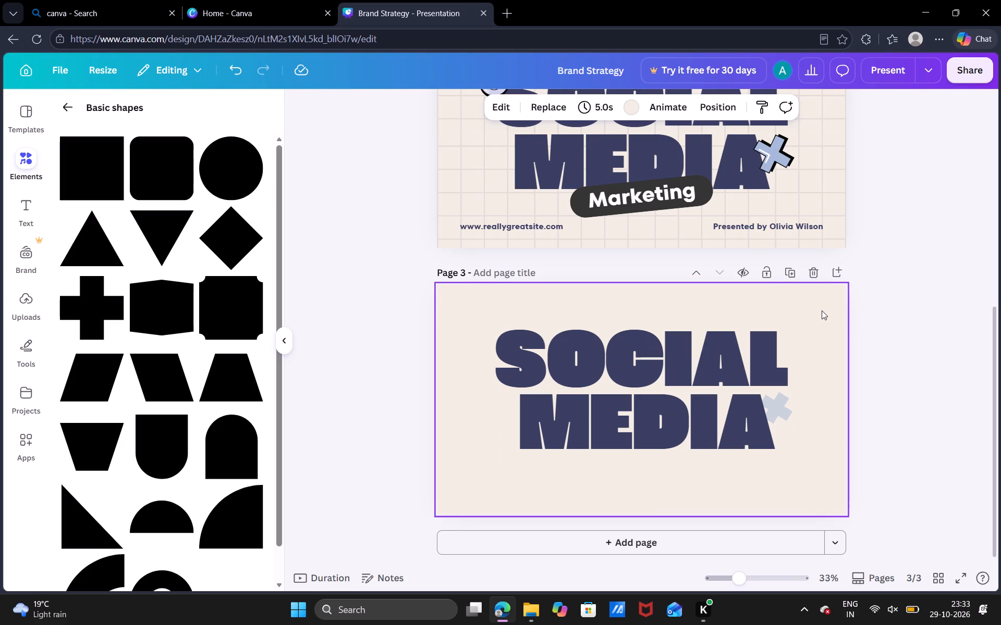
Look through the shape library's categories, including basic shapes, polygons and flowchart shapes, for a suitable decorative shape.
{"action": "scroll", "coordinate": [247, 286], "scroll_direction": "down", "scroll_amount": 3}
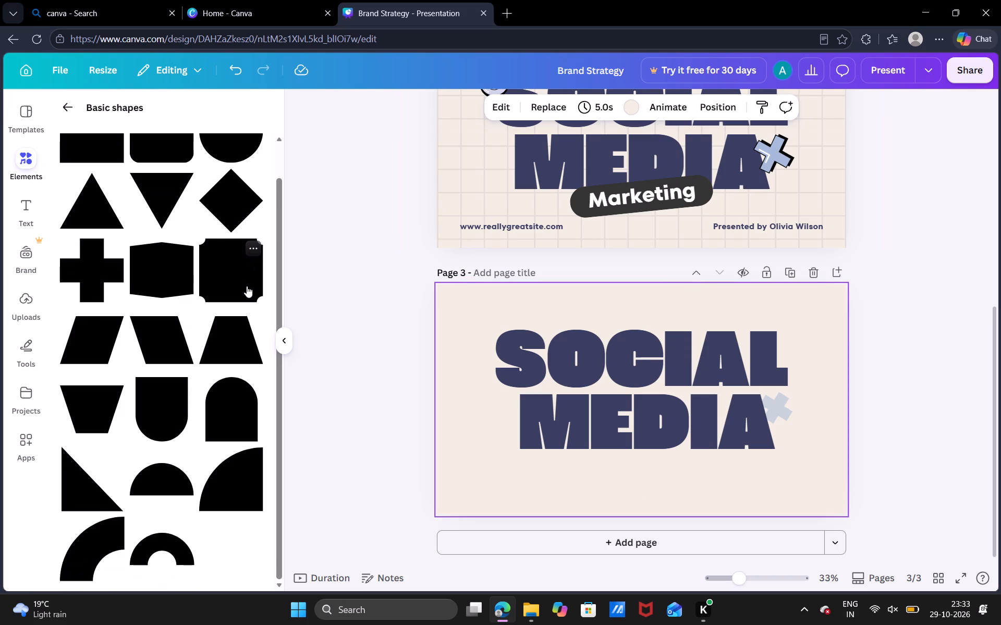
{"action": "scroll", "coordinate": [247, 286], "scroll_direction": "down", "scroll_amount": 1}
{"action": "scroll", "coordinate": [247, 286], "scroll_direction": "up", "scroll_amount": 8}
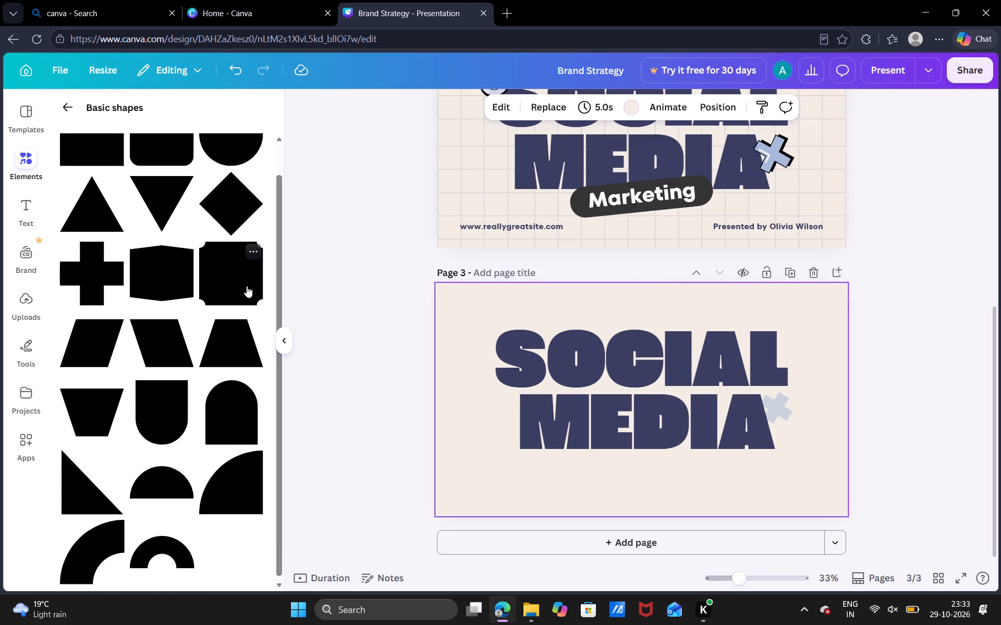
{"action": "left_click", "coordinate": [66, 103]}
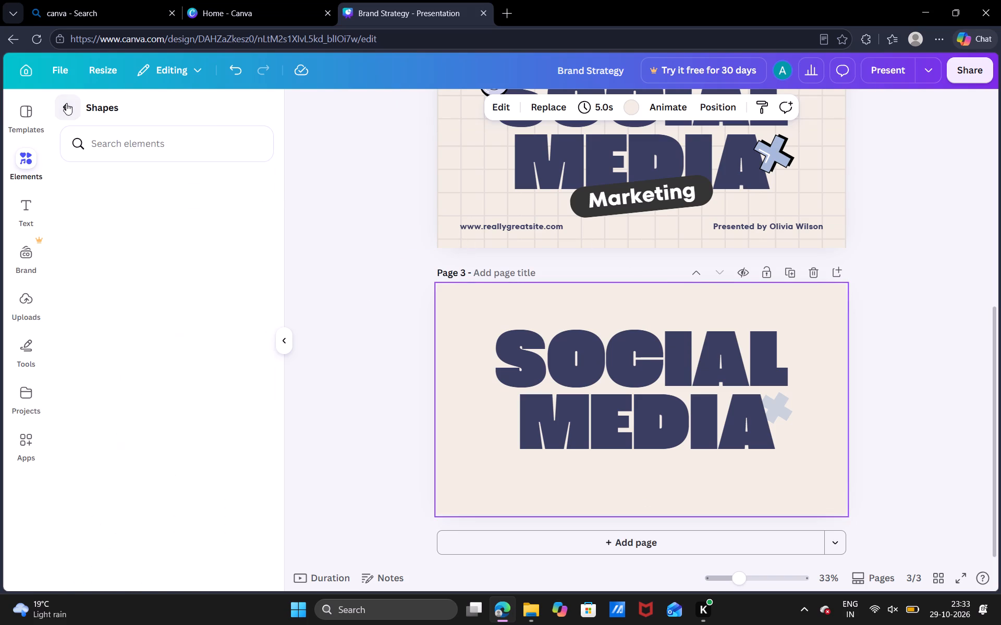
{"action": "scroll", "coordinate": [161, 326], "scroll_direction": "down", "scroll_amount": 2}
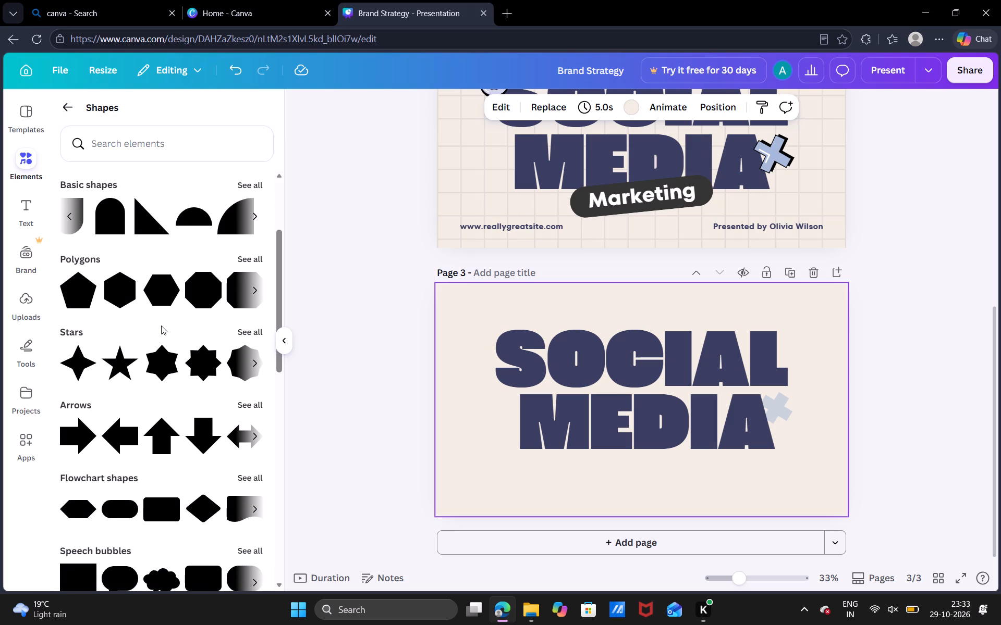
{"action": "scroll", "coordinate": [161, 326], "scroll_direction": "down", "scroll_amount": 1}
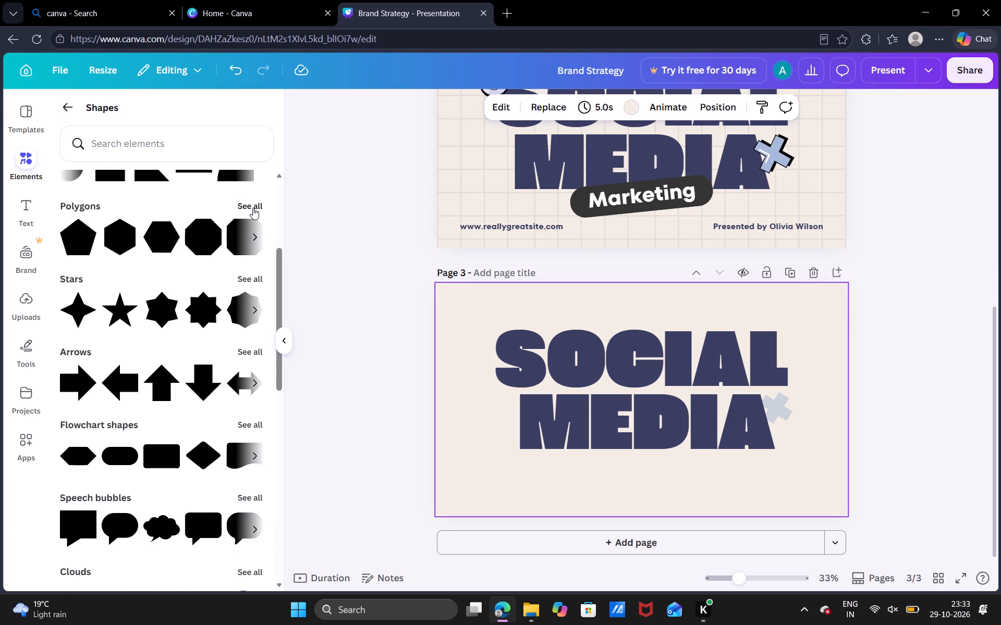
{"action": "left_click", "coordinate": [253, 208]}
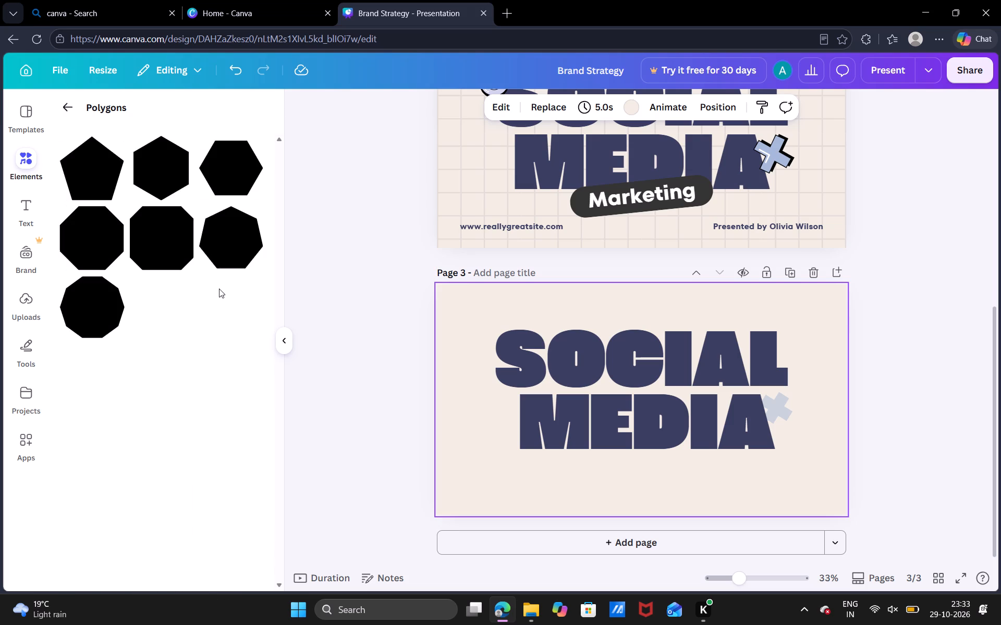
{"action": "left_click", "coordinate": [67, 113]}
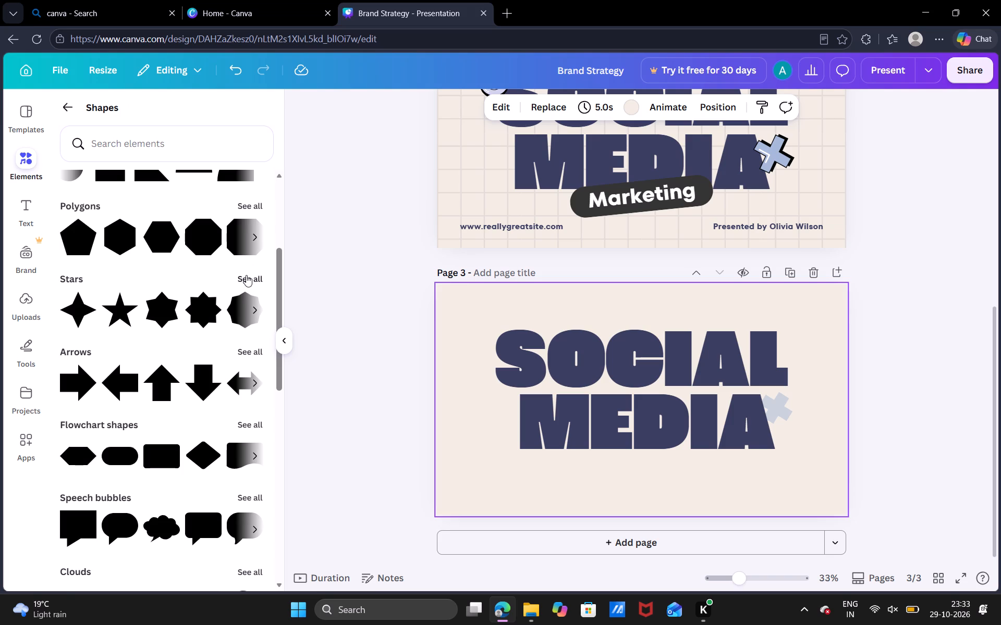
{"action": "scroll", "coordinate": [205, 344], "scroll_direction": "down", "scroll_amount": 3}
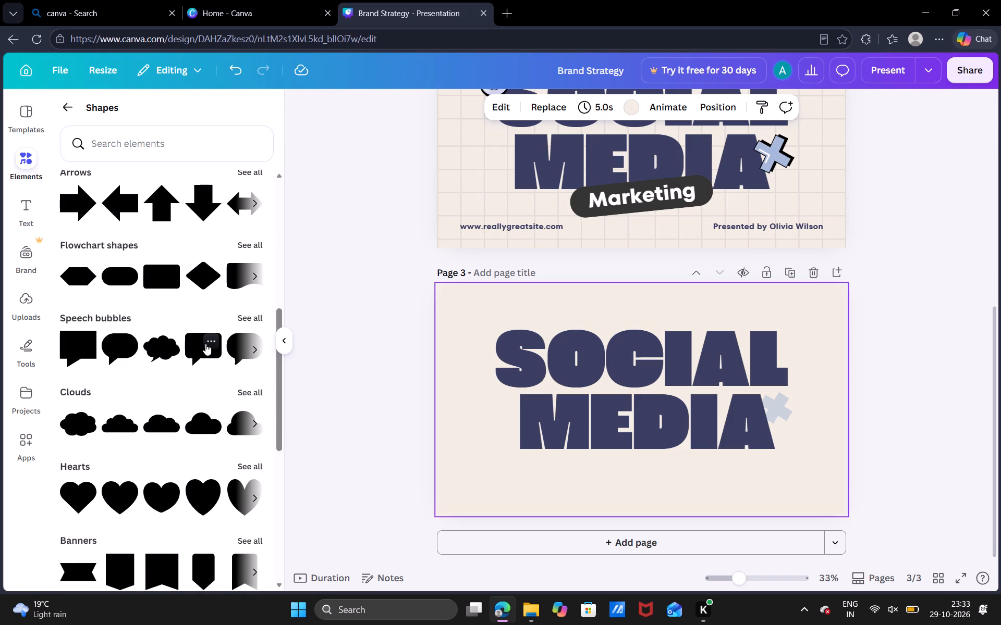
{"action": "scroll", "coordinate": [205, 344], "scroll_direction": "down", "scroll_amount": 1}
{"action": "scroll", "coordinate": [205, 344], "scroll_direction": "up", "scroll_amount": 1}
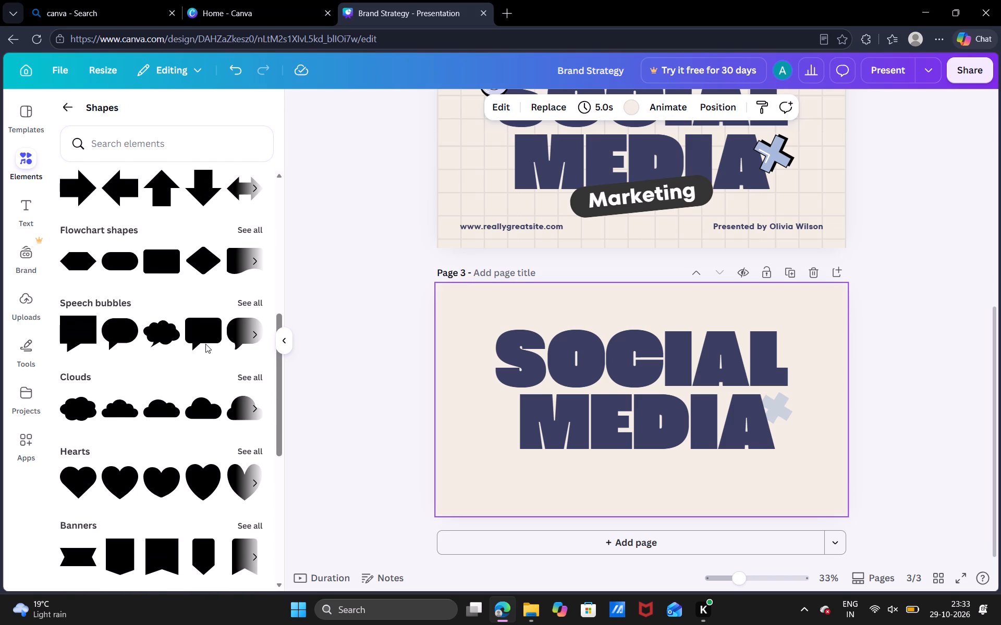
{"action": "scroll", "coordinate": [205, 344], "scroll_direction": "up", "scroll_amount": 1}
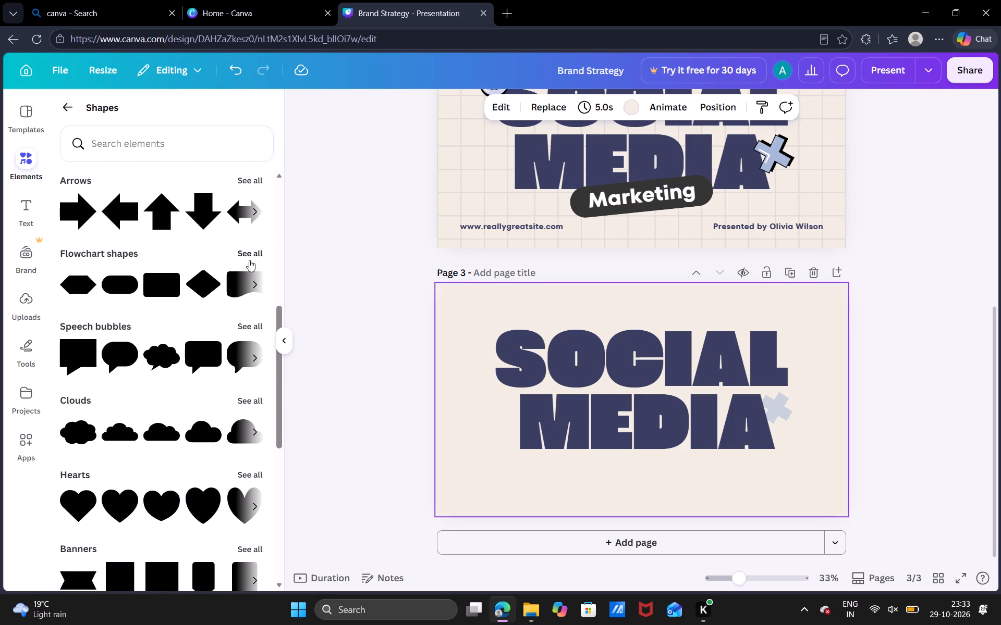
{"action": "left_click", "coordinate": [250, 253]}
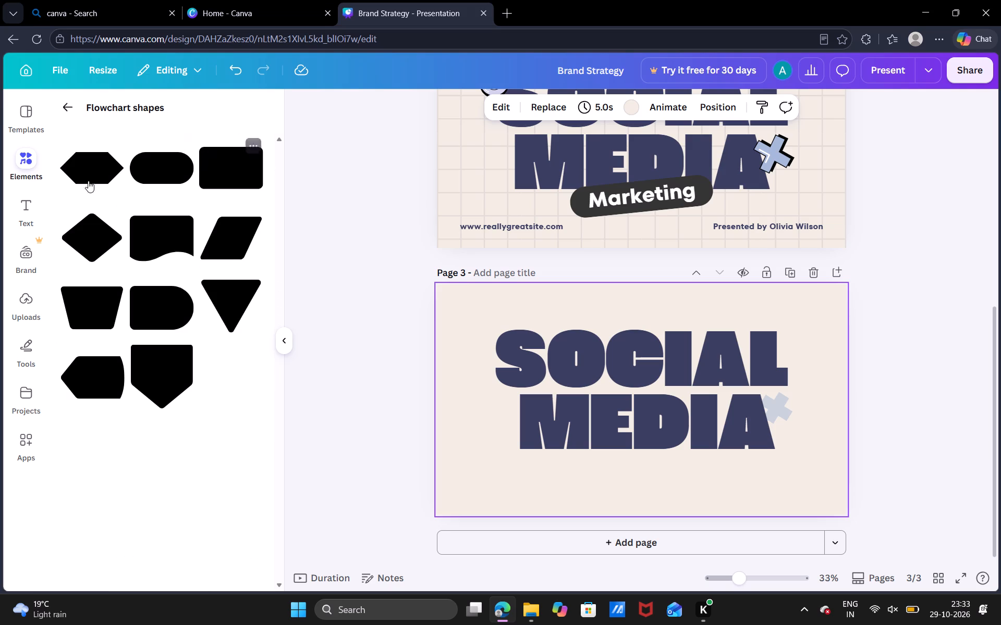
{"action": "left_click", "coordinate": [68, 106]}
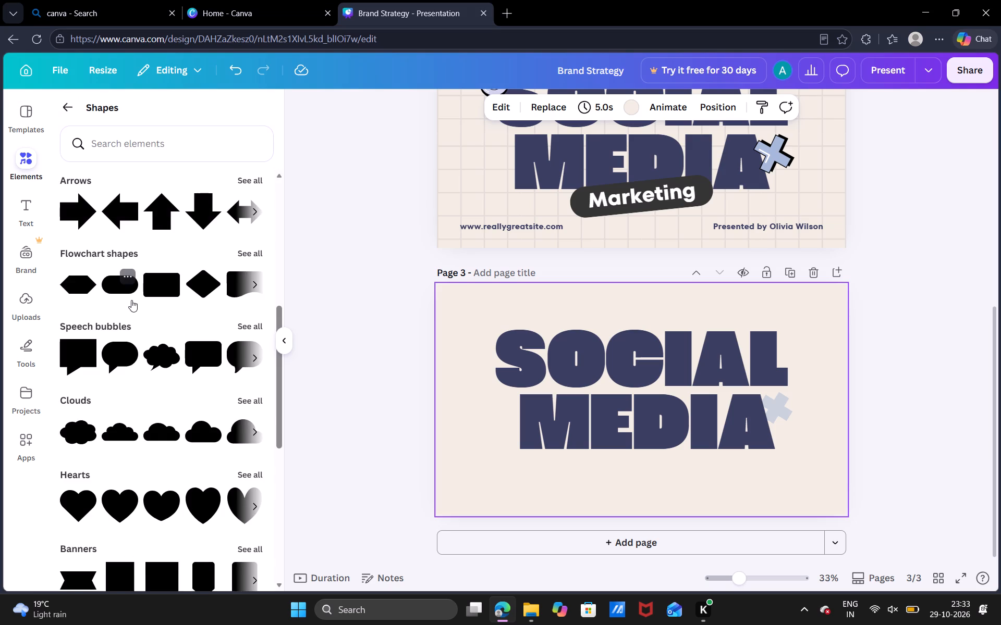
{"action": "scroll", "coordinate": [131, 300], "scroll_direction": "down", "scroll_amount": 7}
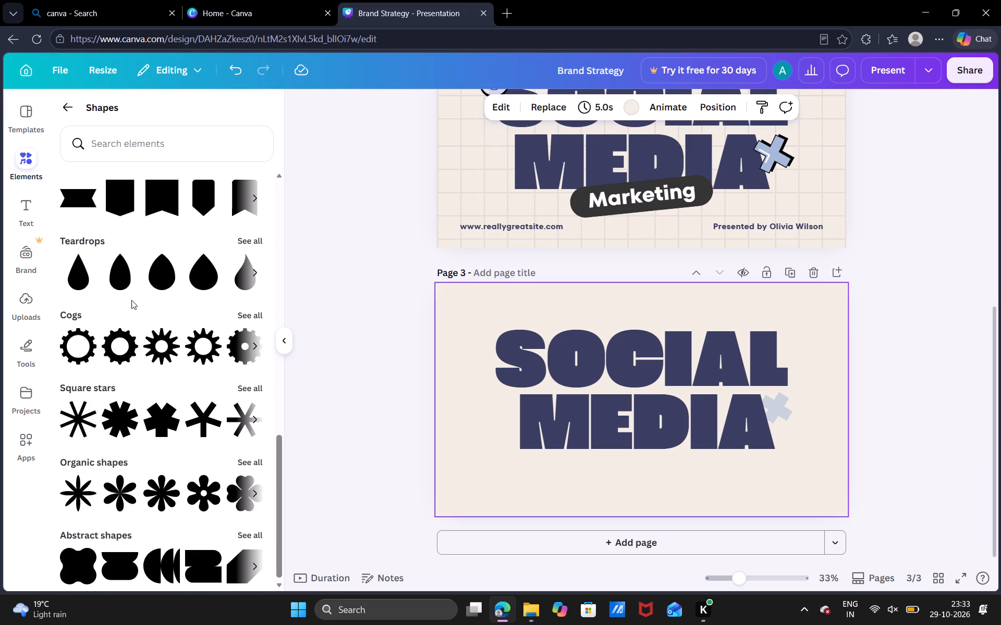
{"action": "scroll", "coordinate": [131, 300], "scroll_direction": "down", "scroll_amount": 5}
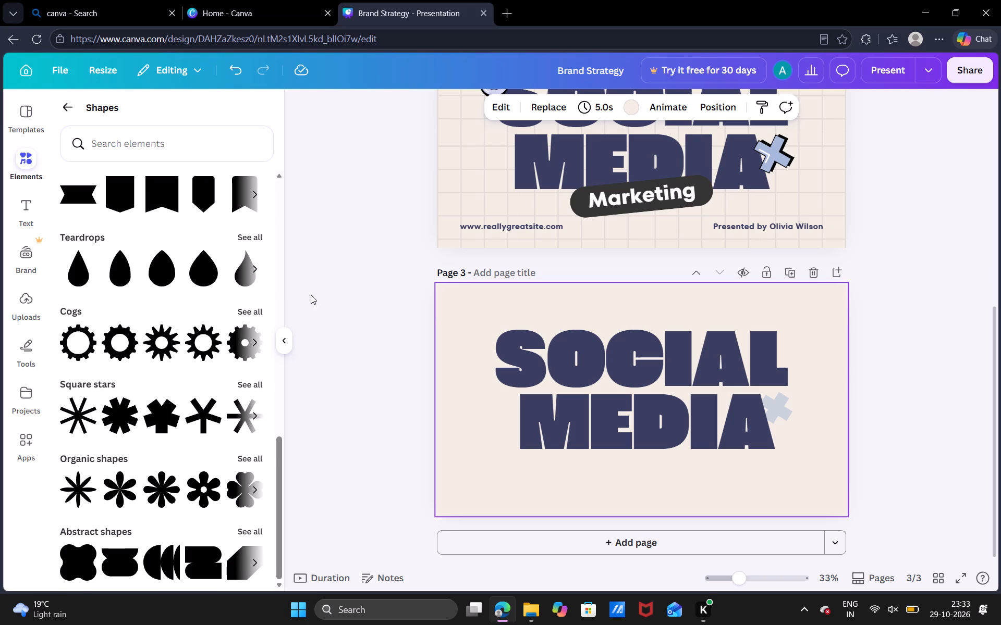
Compare page 2's Social Media Marketing cover with the recreated layout on page 3.
{"action": "left_click", "coordinate": [558, 296]}
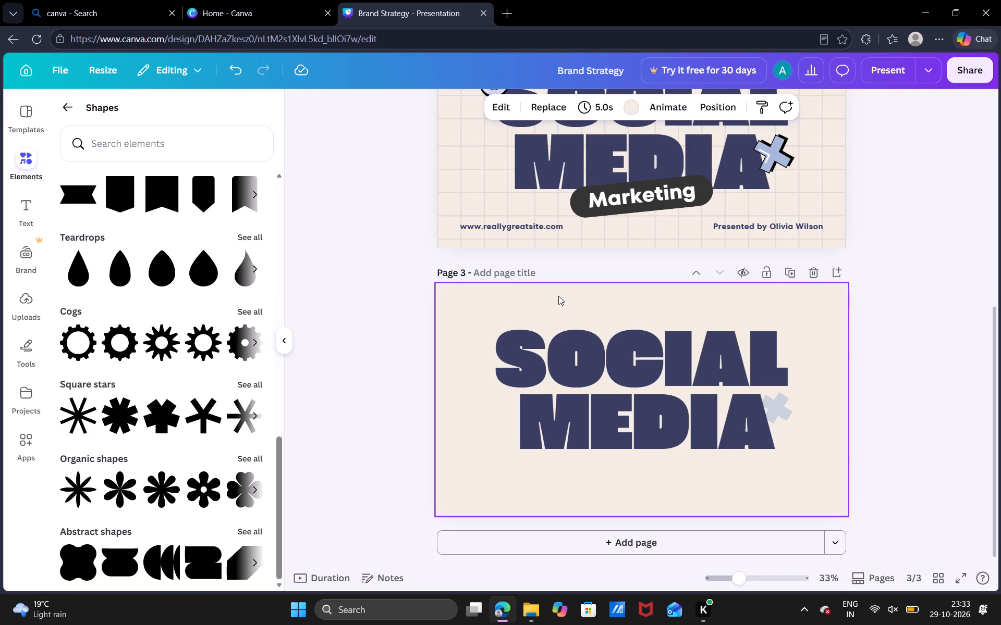
{"action": "left_click", "coordinate": [657, 233]}
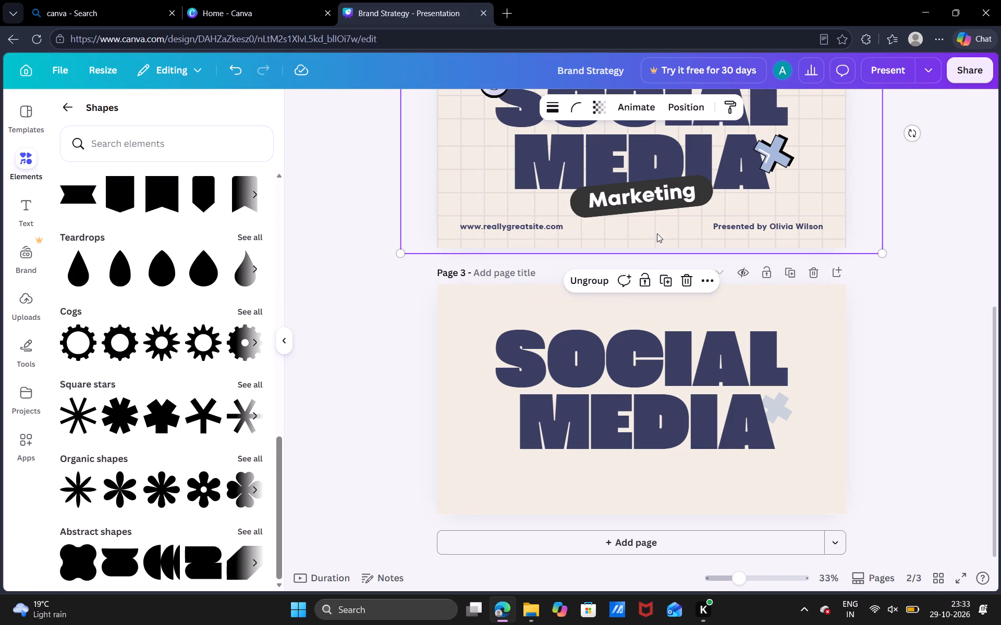
{"action": "left_click", "coordinate": [539, 298]}
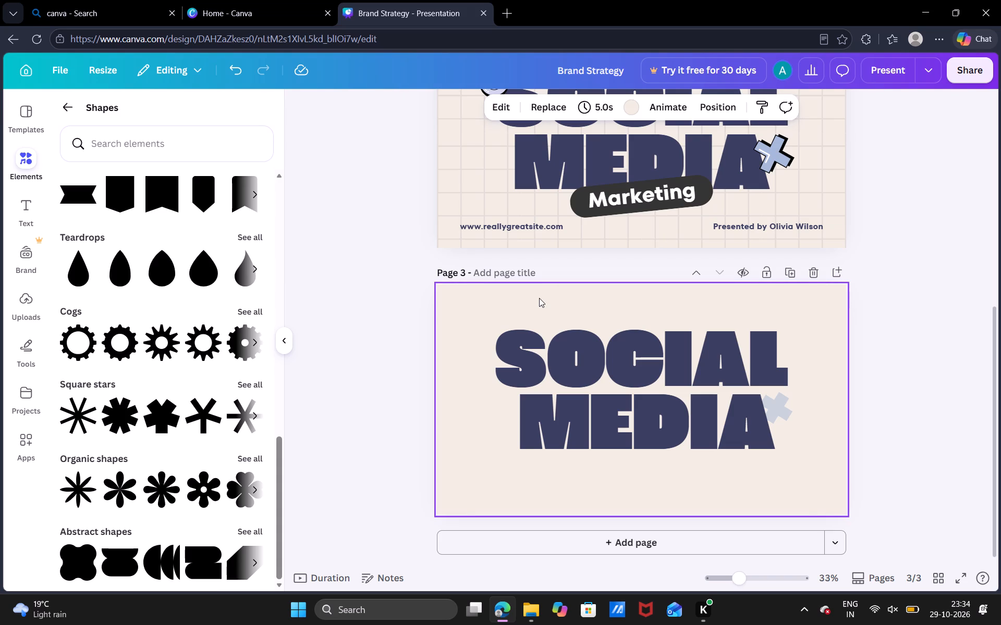
{"action": "scroll", "coordinate": [553, 244], "scroll_direction": "up", "scroll_amount": 2}
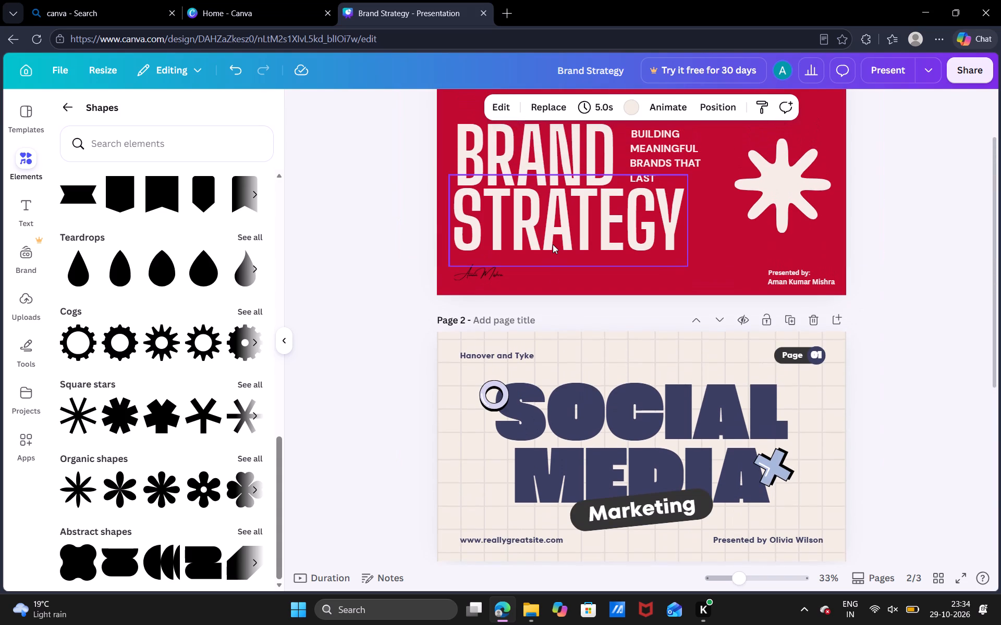
{"action": "scroll", "coordinate": [553, 244], "scroll_direction": "down", "scroll_amount": 7}
{"action": "scroll", "coordinate": [553, 244], "scroll_direction": "right", "scroll_amount": 1}
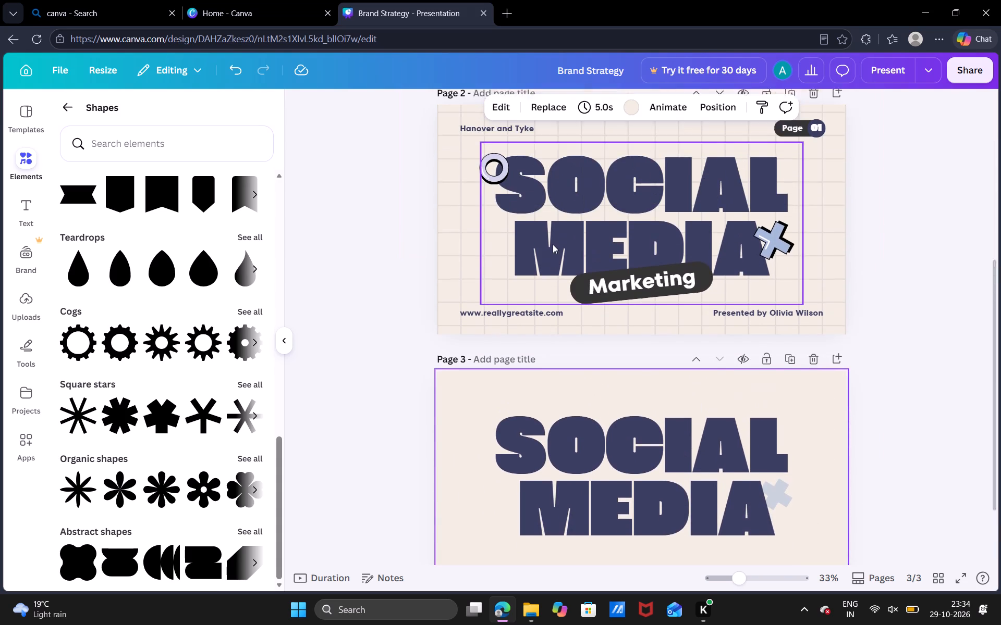
{"action": "scroll", "coordinate": [553, 244], "scroll_direction": "right", "scroll_amount": 2}
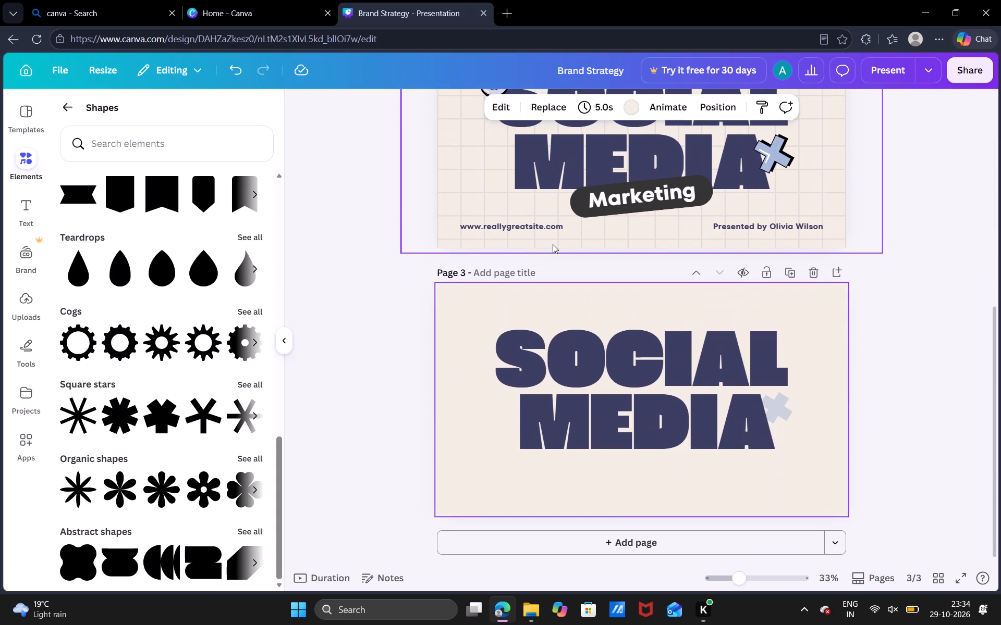
{"action": "scroll", "coordinate": [553, 244], "scroll_direction": "right", "scroll_amount": 2}
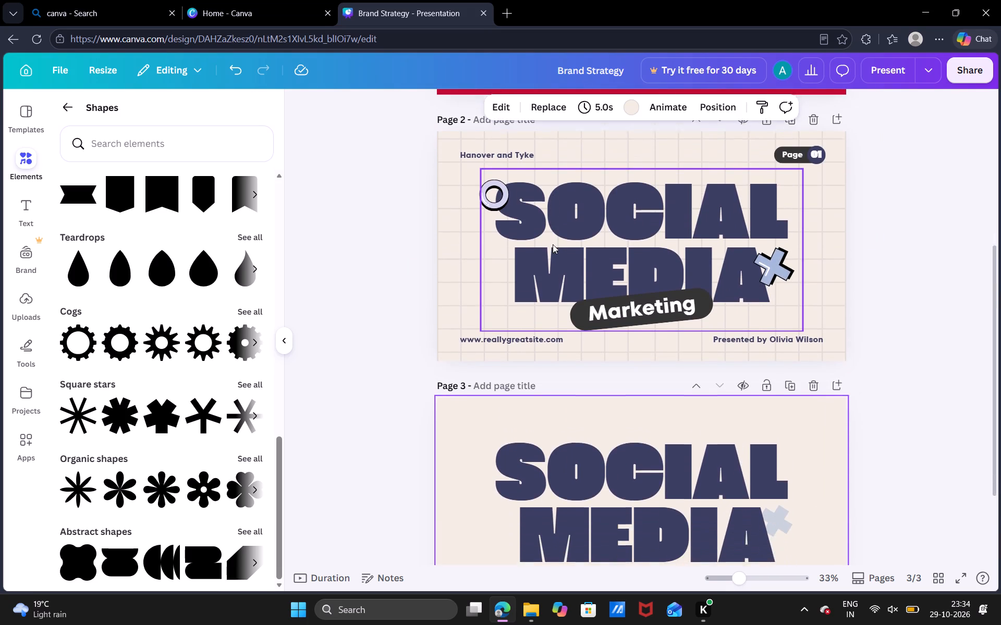
{"action": "scroll", "coordinate": [553, 244], "scroll_direction": "right", "scroll_amount": 1}
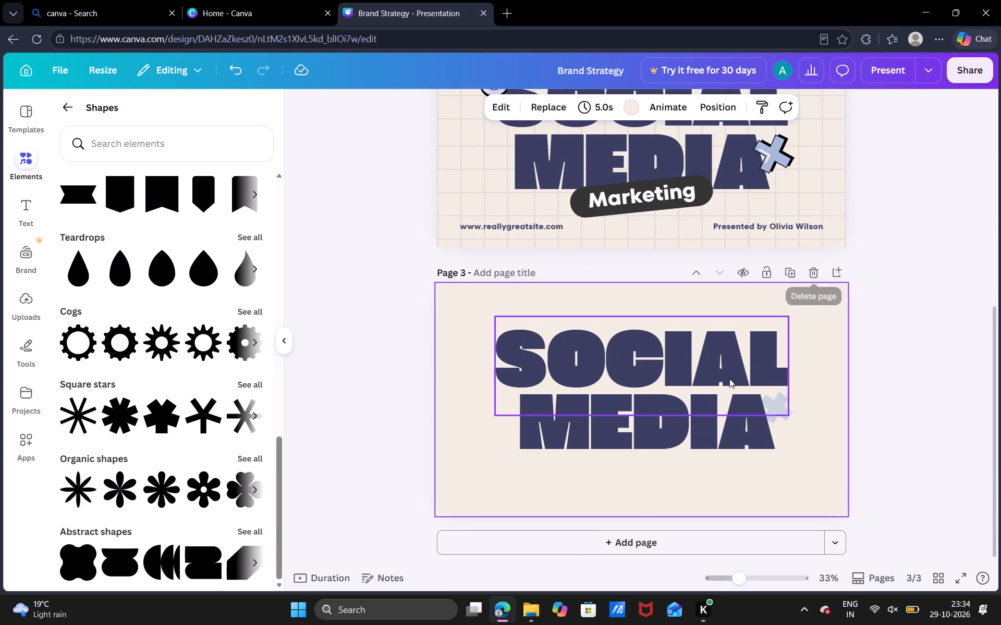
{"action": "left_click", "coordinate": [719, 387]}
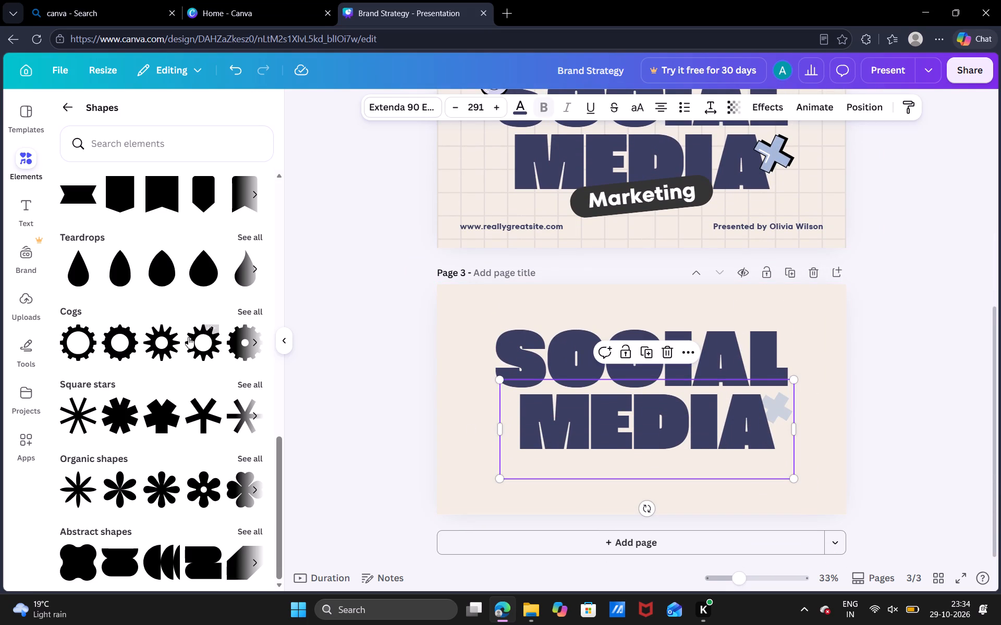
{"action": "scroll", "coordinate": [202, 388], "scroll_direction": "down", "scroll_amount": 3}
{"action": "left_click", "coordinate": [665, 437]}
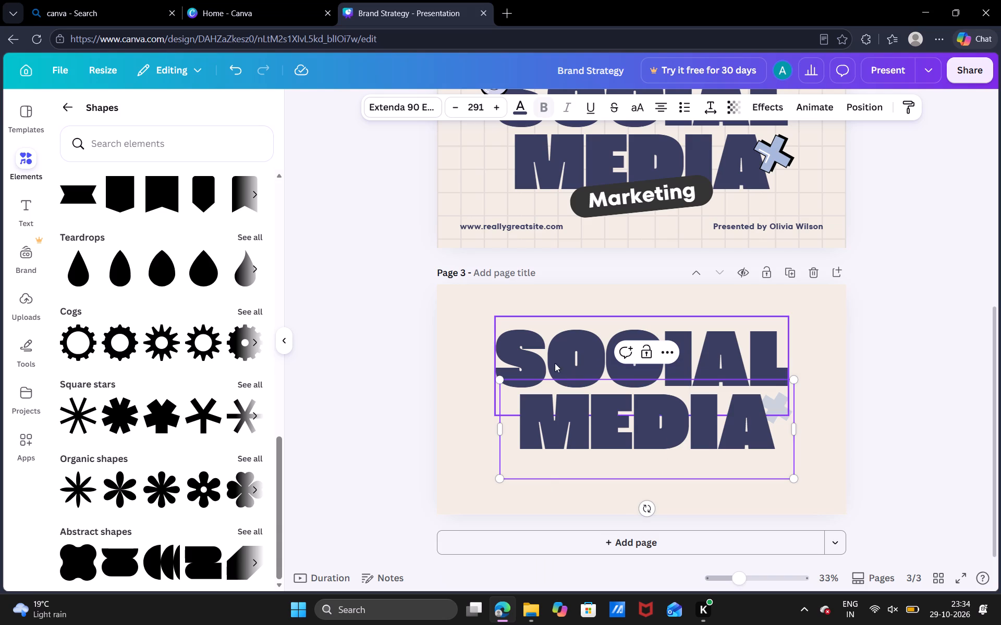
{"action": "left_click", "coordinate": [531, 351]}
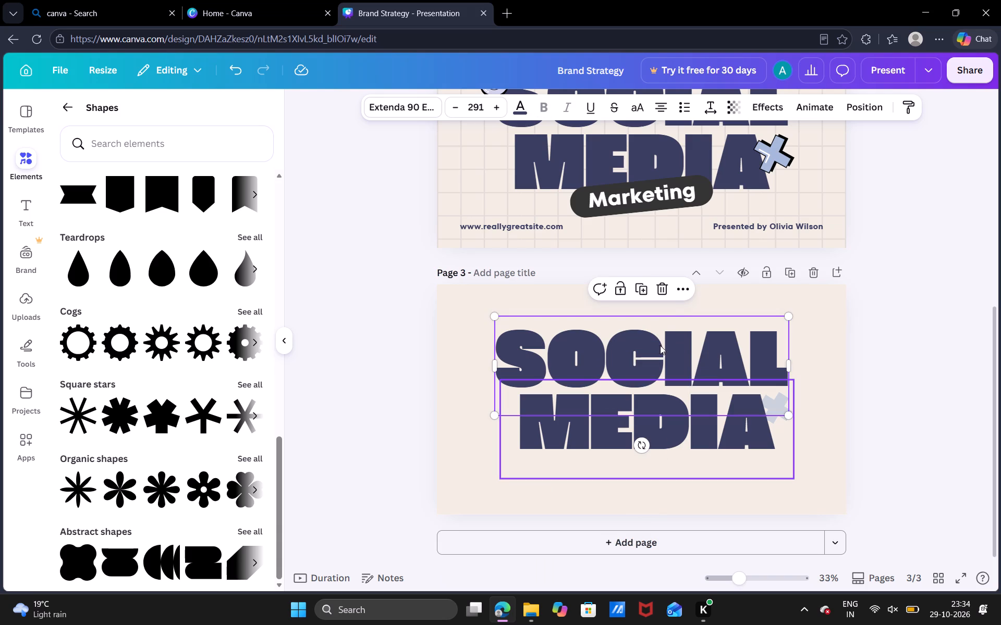
Add a text box to page 3 and place it near the page's bottom edge, below MEDIA and flush with the page's left edge.
{"action": "left_click", "coordinate": [30, 209]}
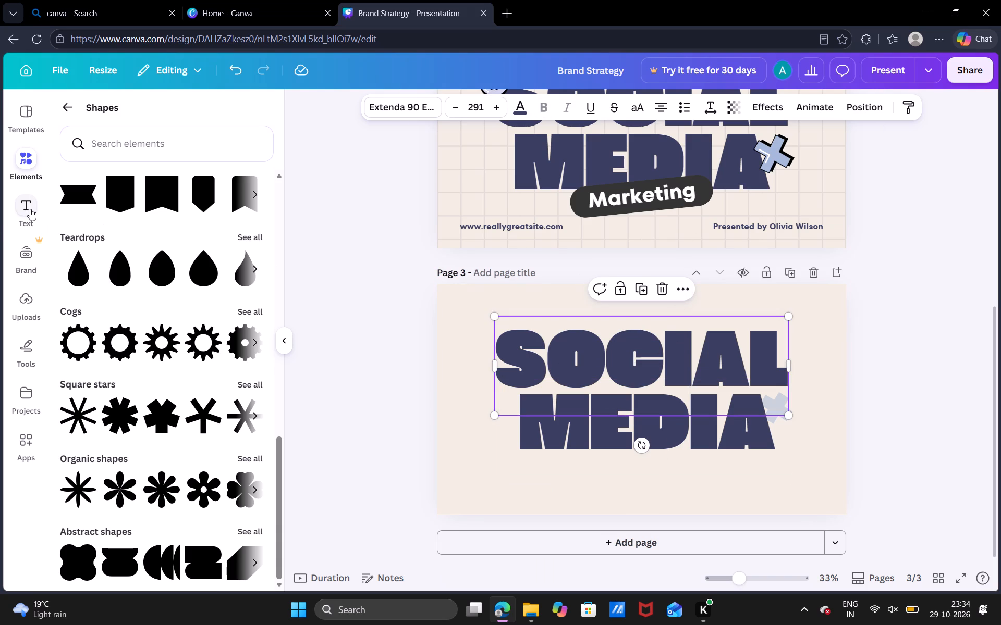
{"action": "left_click", "coordinate": [137, 159]}
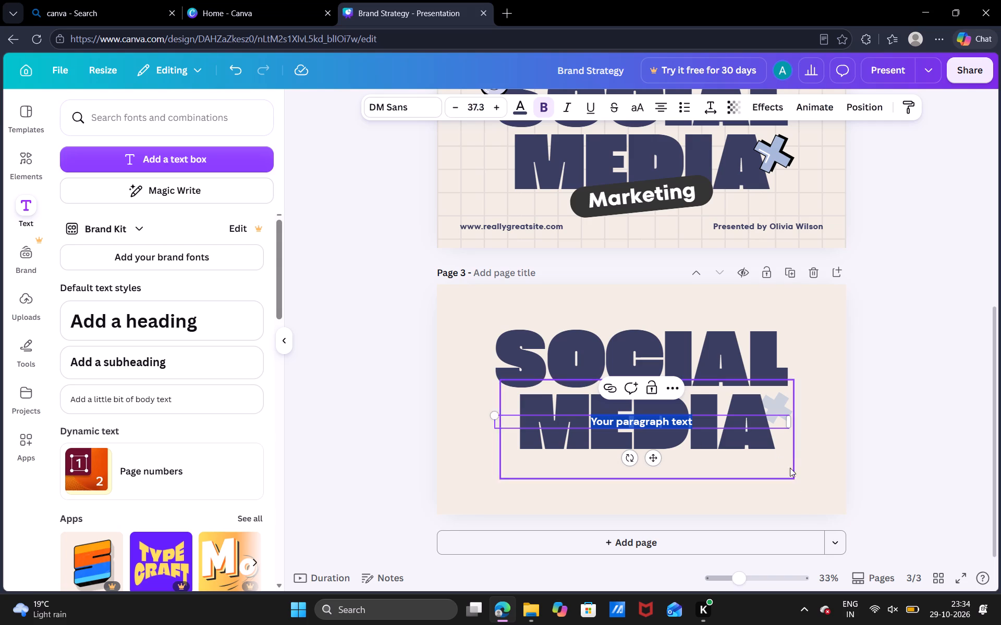
{"action": "left_click", "coordinate": [796, 483]}
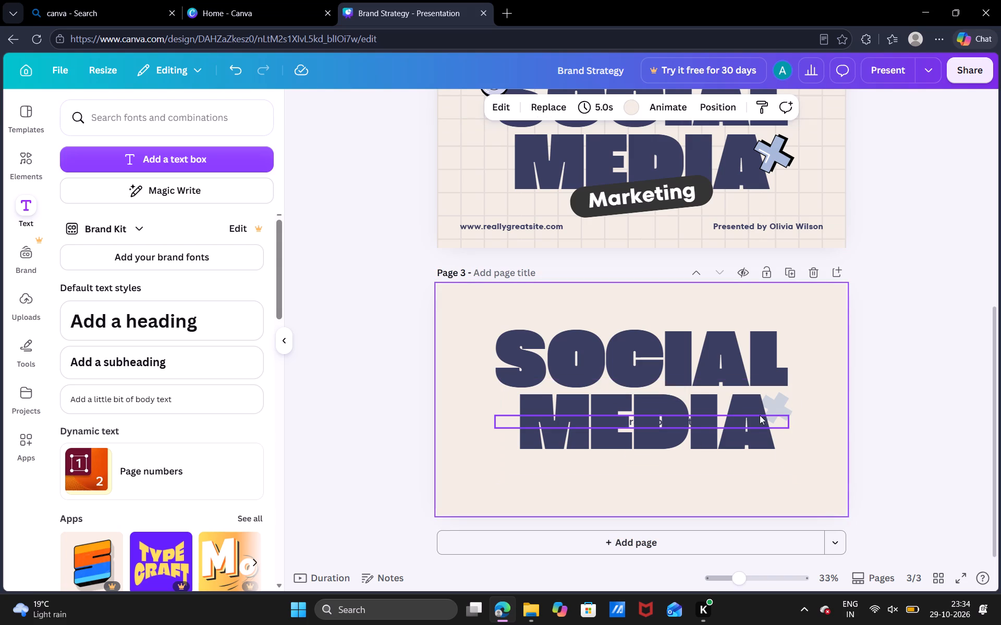
{"action": "left_click_drag", "start_coordinate": [742, 419], "coordinate": [677, 502]}
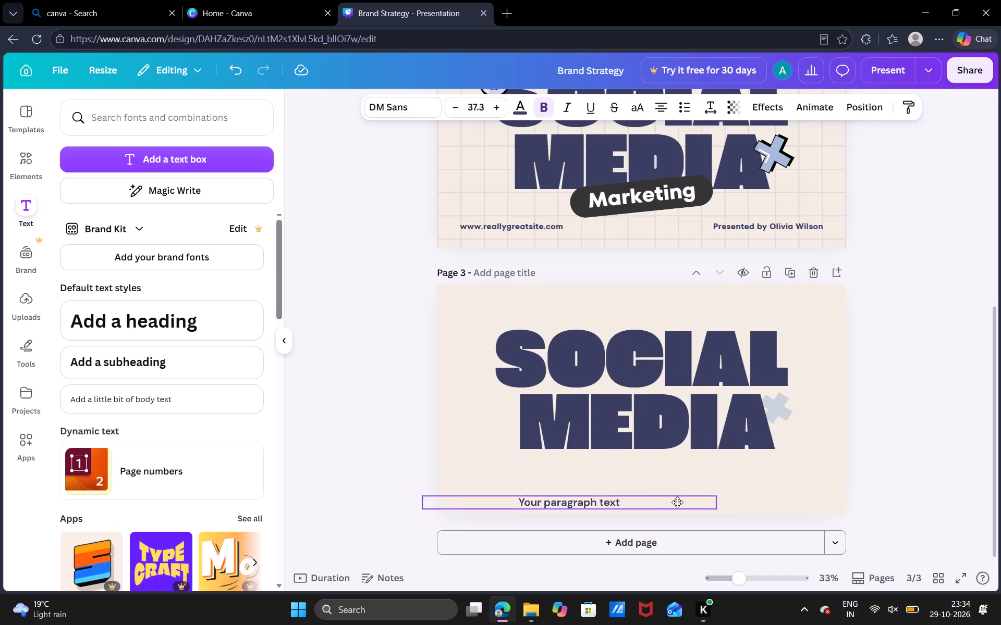
{"action": "left_click_drag", "start_coordinate": [677, 502], "coordinate": [686, 499]}
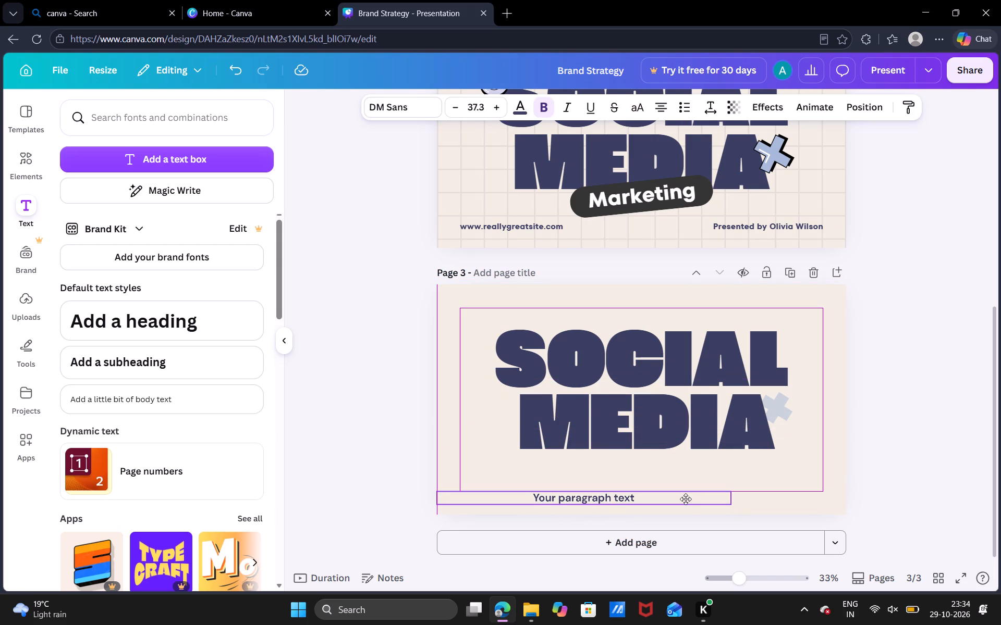
{"action": "left_click_drag", "start_coordinate": [686, 499], "coordinate": [684, 499]}
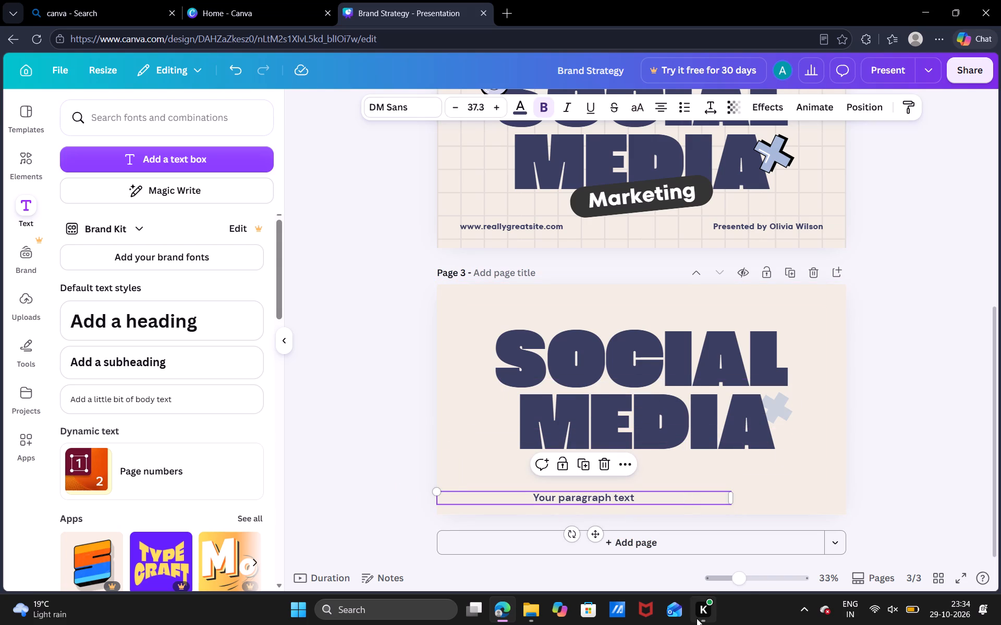